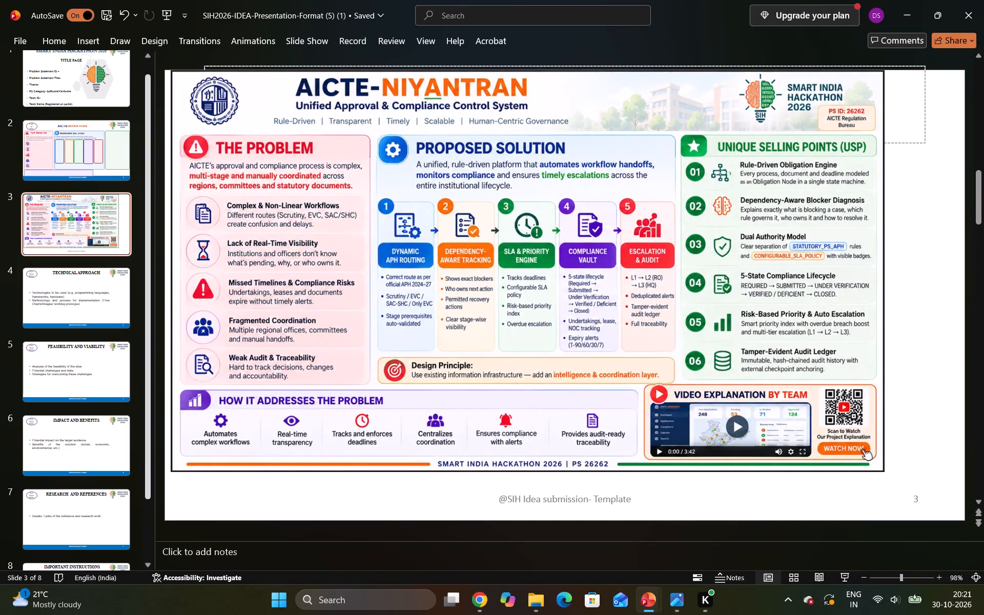
On slide 2, move the empty red box over to the right edge of the Proposed Solution panel.
{"action": "left_click", "coordinate": [72, 131]}
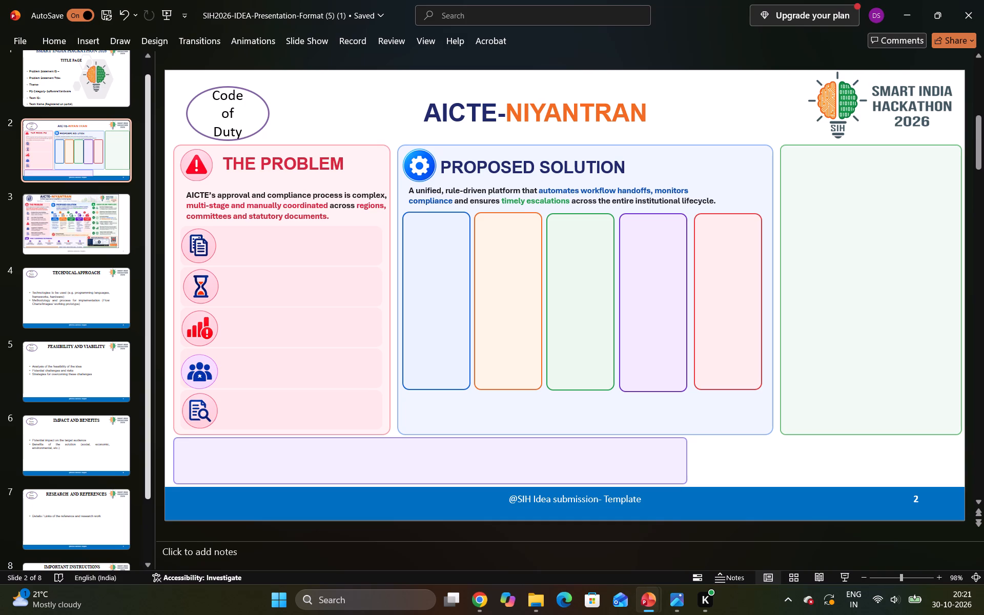
{"action": "left_click", "coordinate": [645, 306]}
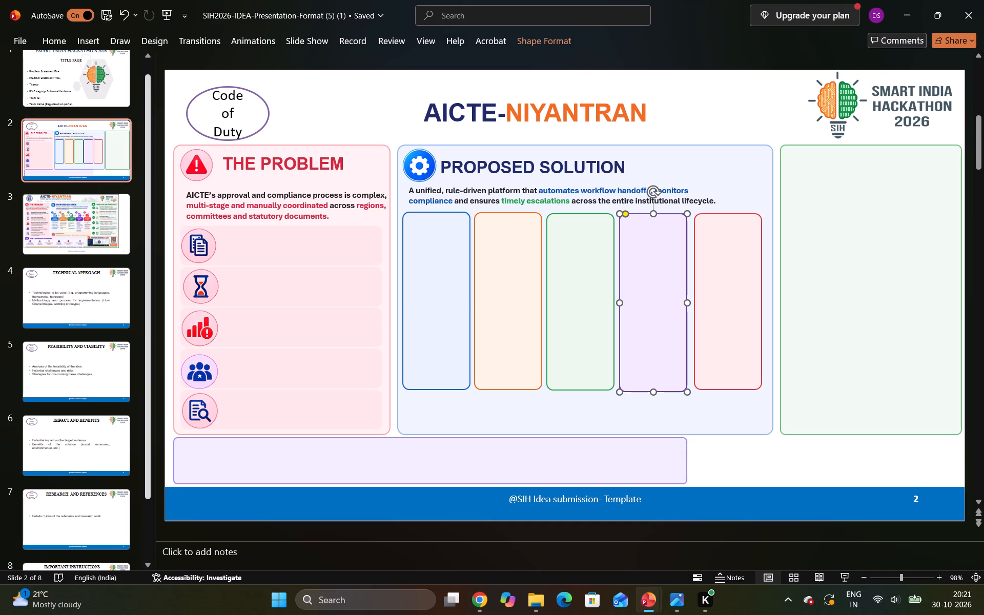
{"action": "left_click", "coordinate": [460, 332]}
{"action": "left_click", "coordinate": [525, 332]}
{"action": "left_click", "coordinate": [611, 310]}
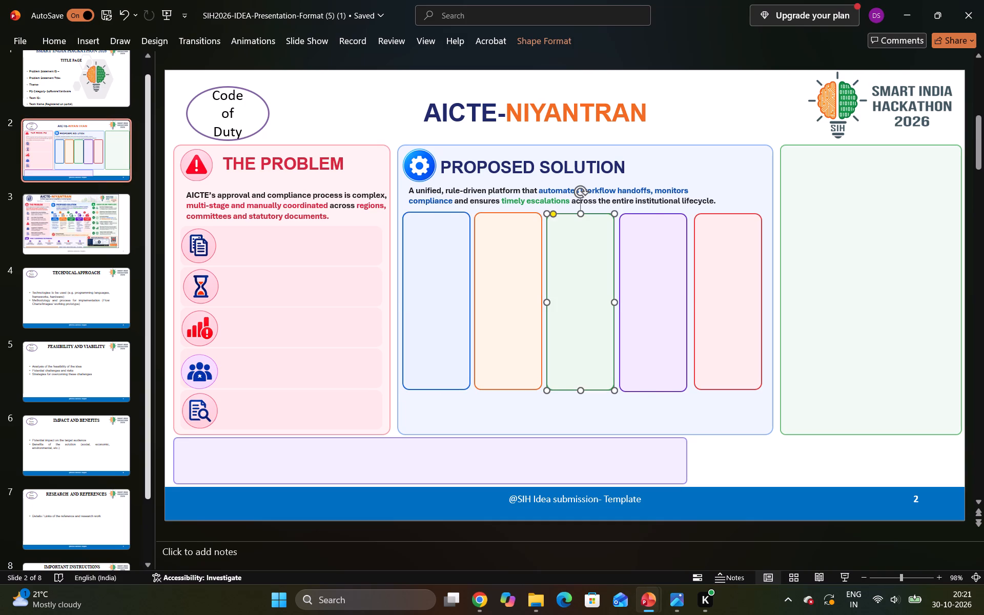
{"action": "left_click", "coordinate": [657, 311]}
{"action": "left_click", "coordinate": [724, 314]}
{"action": "left_click_drag", "start_coordinate": [728, 307], "coordinate": [743, 306]}
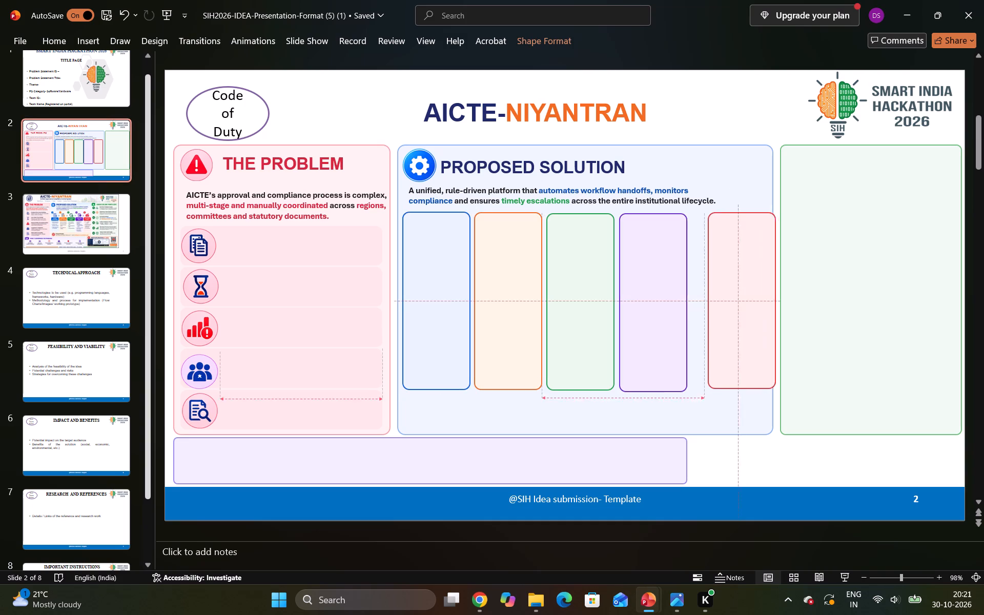
{"action": "left_click_drag", "start_coordinate": [743, 306], "coordinate": [739, 305]}
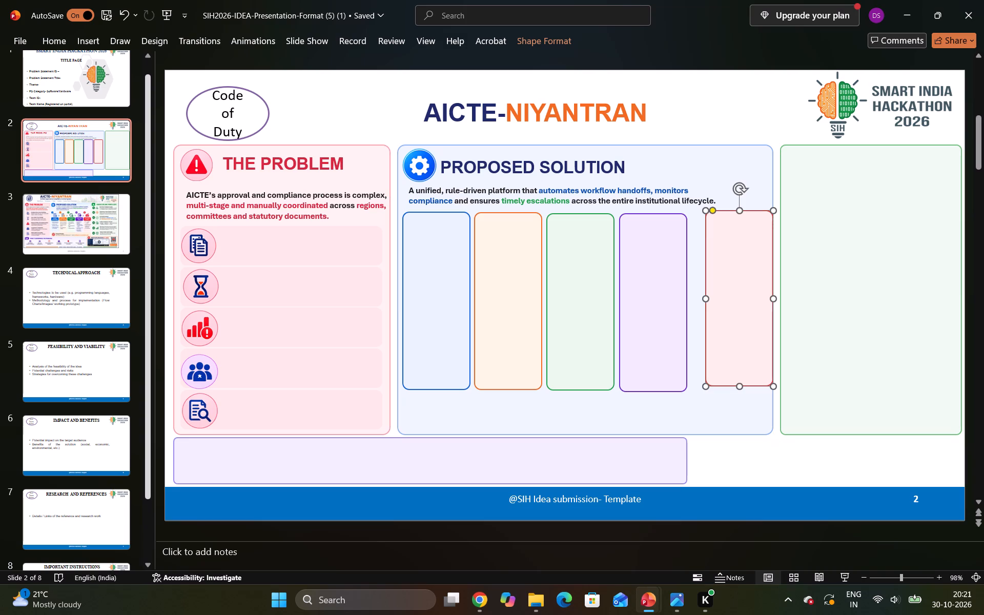
Move the blue box flush with the Proposed Solution panel's left edge, keeping its top level with the neighbouring boxes.
{"action": "left_click_drag", "start_coordinate": [446, 303], "coordinate": [440, 303]}
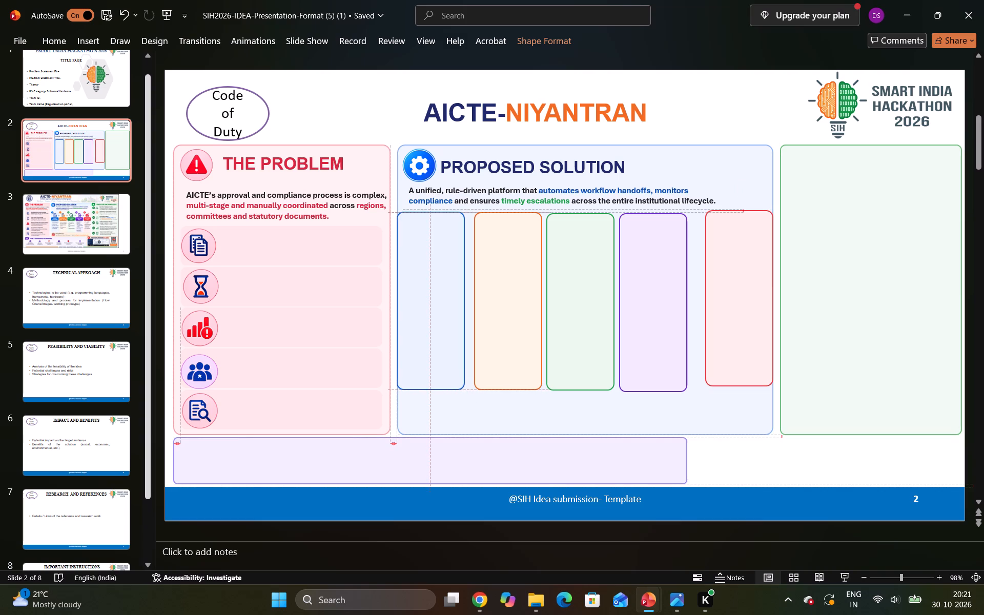
{"action": "left_click_drag", "start_coordinate": [440, 303], "coordinate": [440, 305]}
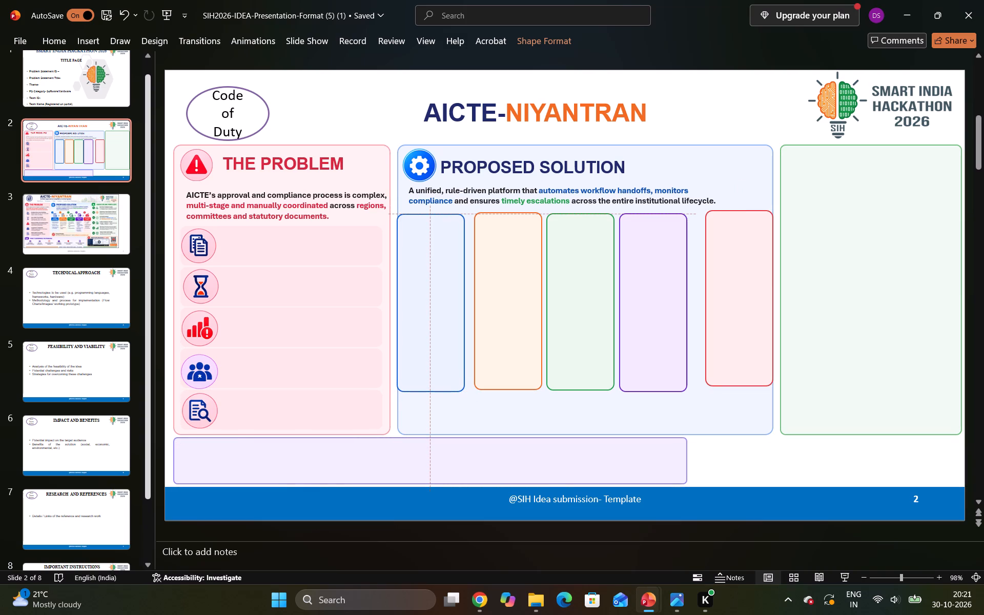
{"action": "left_click_drag", "start_coordinate": [440, 305], "coordinate": [440, 304]}
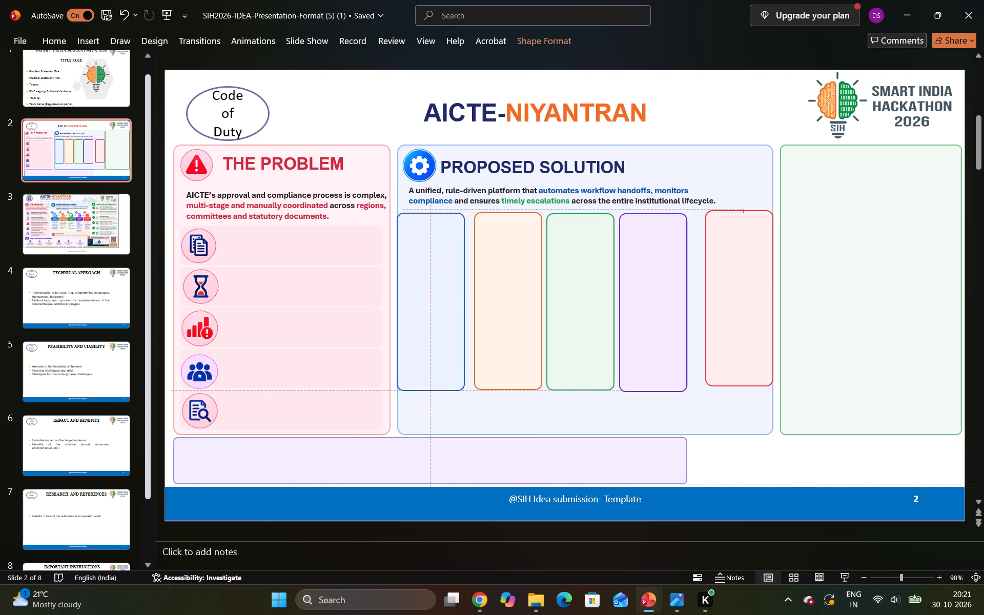
{"action": "left_click_drag", "start_coordinate": [440, 304], "coordinate": [440, 305]}
Enlarge the blue and orange boxes slightly so that both have the same width.
{"action": "left_click", "coordinate": [465, 391]}
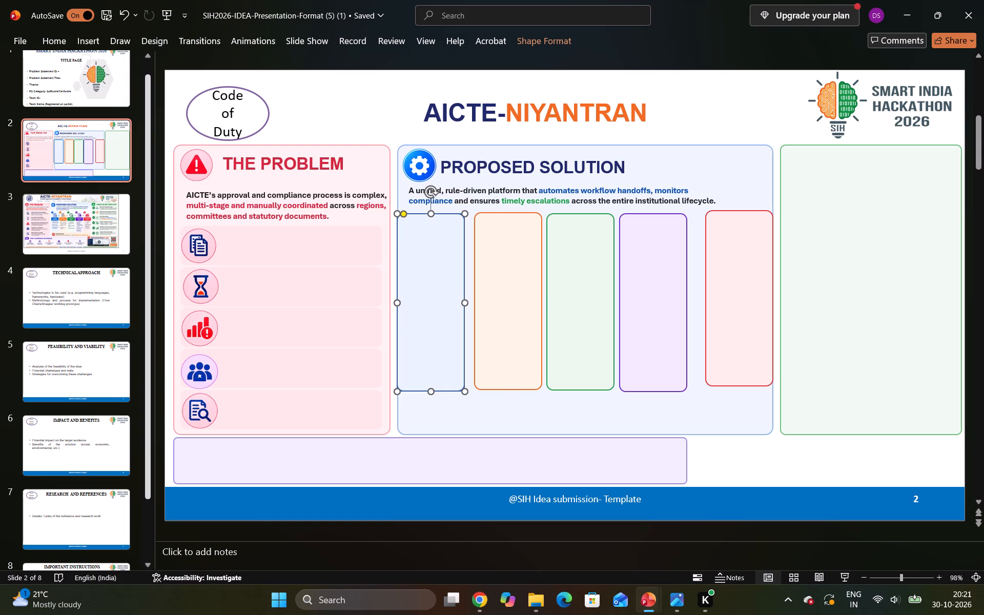
{"action": "left_click", "coordinate": [513, 370]}
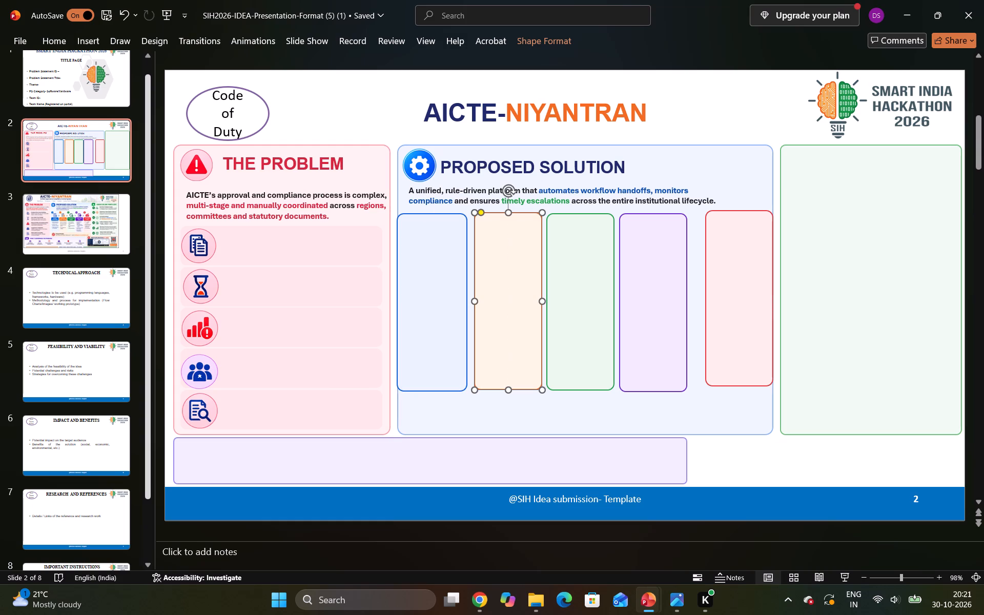
{"action": "left_click", "coordinate": [542, 392]}
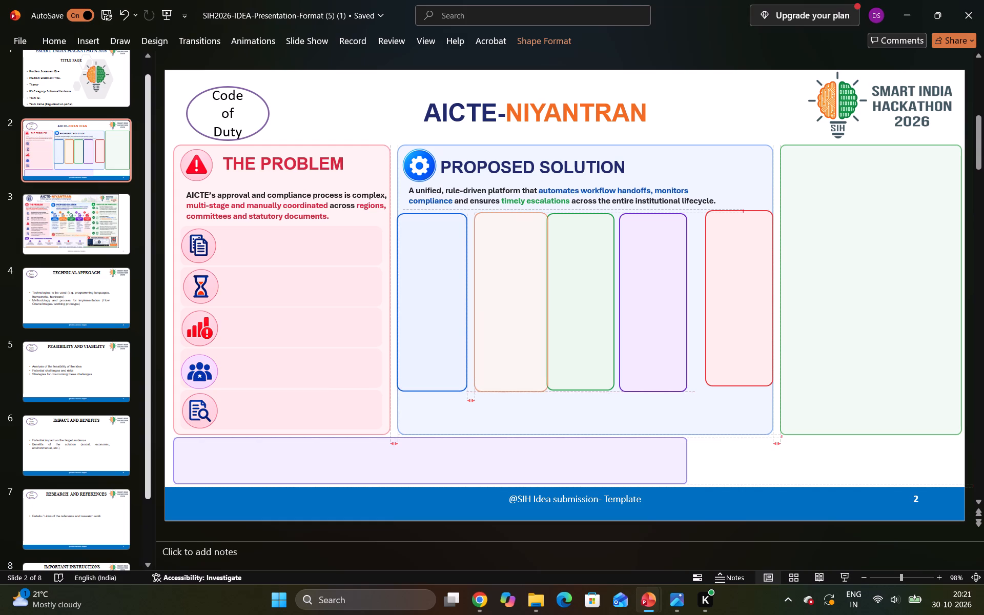
{"action": "left_click", "coordinate": [441, 364]}
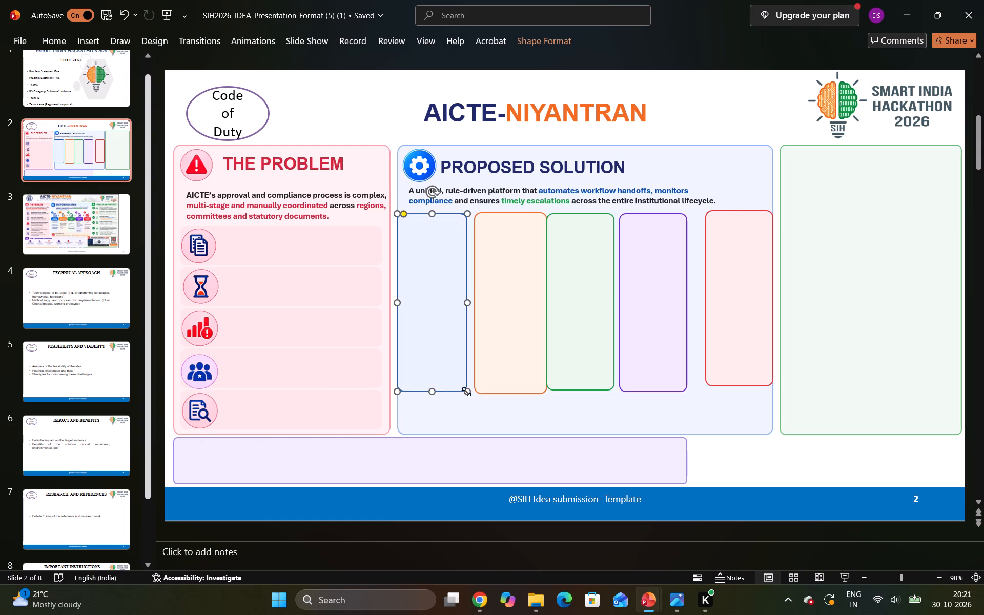
{"action": "left_click", "coordinate": [467, 392]}
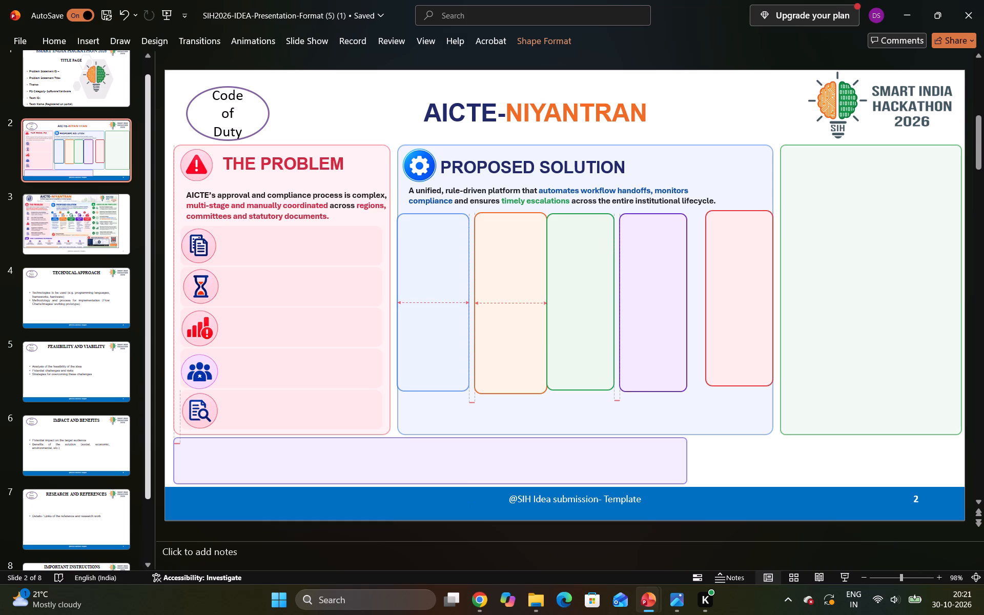
{"action": "left_click", "coordinate": [505, 366]}
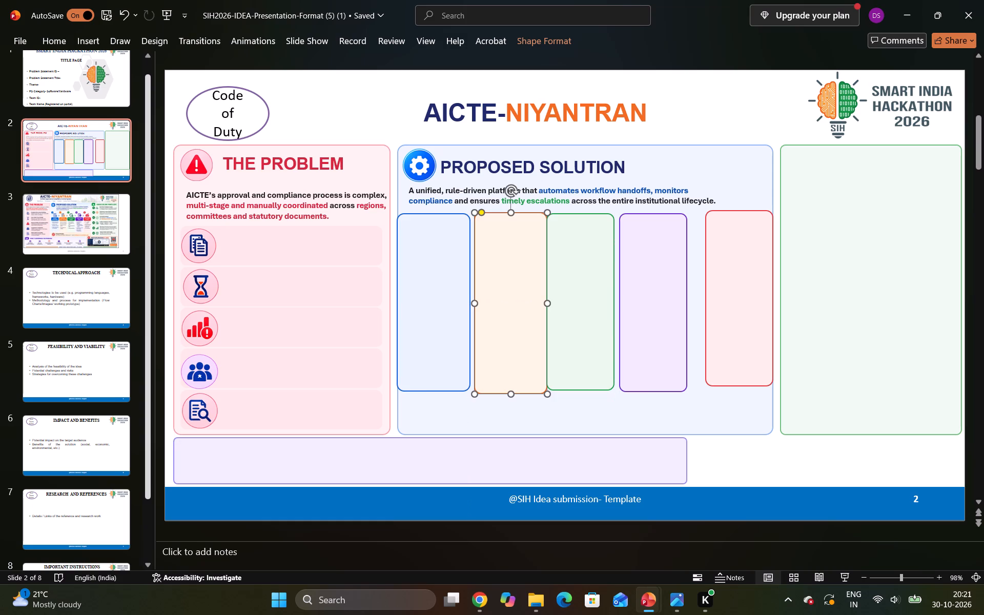
{"action": "left_click", "coordinate": [547, 306]}
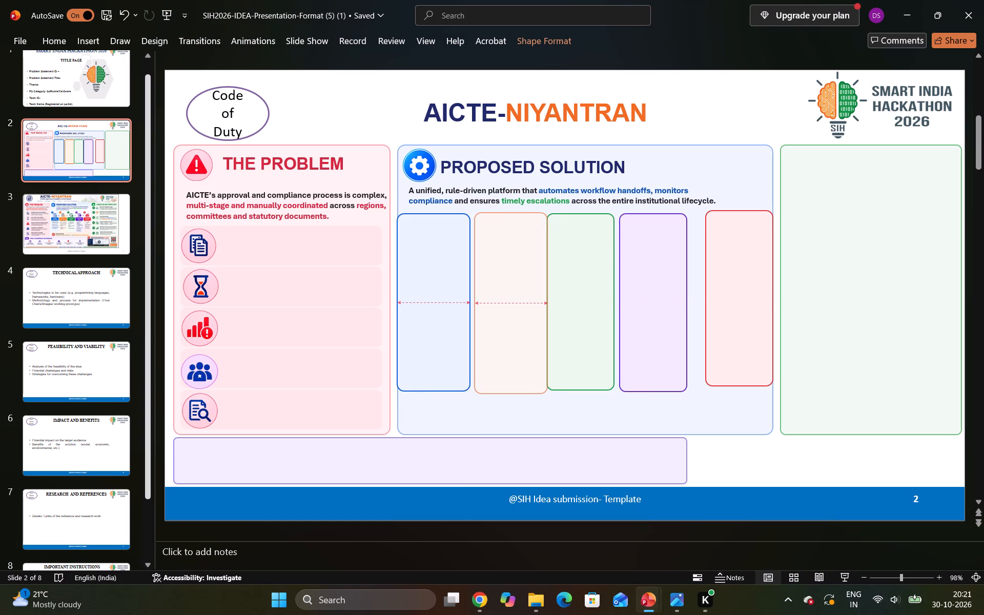
Shift the green box clear of the orange one and widen the green and purple boxes to match the orange box.
{"action": "left_click", "coordinate": [561, 305]}
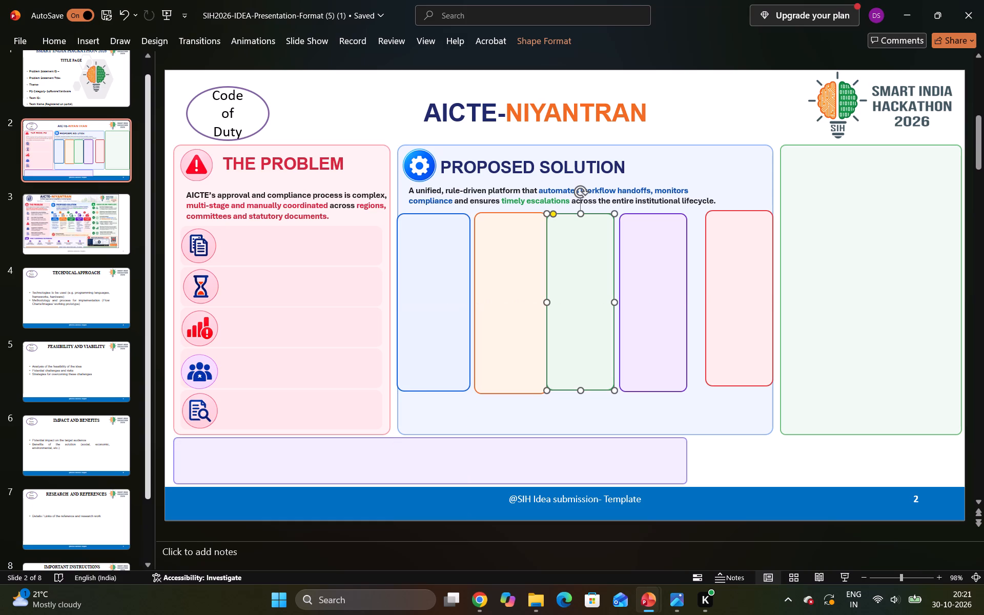
{"action": "left_click_drag", "start_coordinate": [591, 305], "coordinate": [596, 308]}
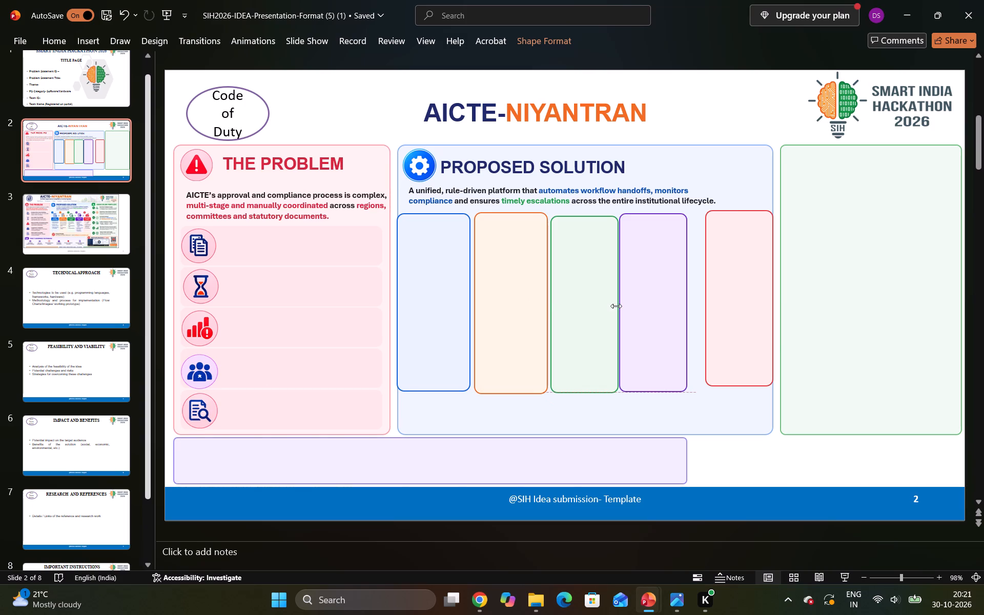
{"action": "left_click_drag", "start_coordinate": [616, 306], "coordinate": [623, 305]}
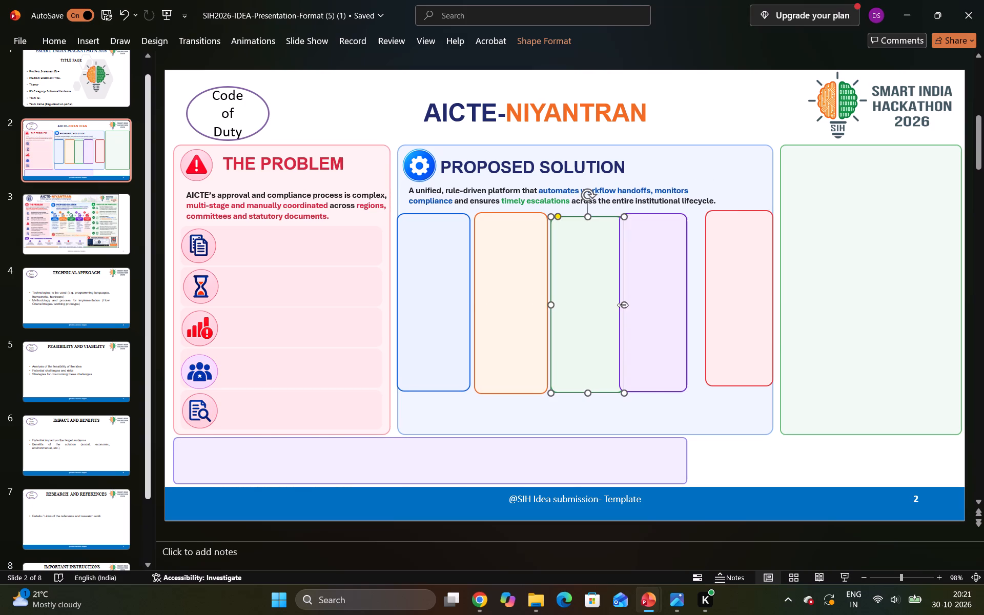
{"action": "left_click", "coordinate": [643, 300]}
{"action": "left_click_drag", "start_coordinate": [686, 302], "coordinate": [690, 304]}
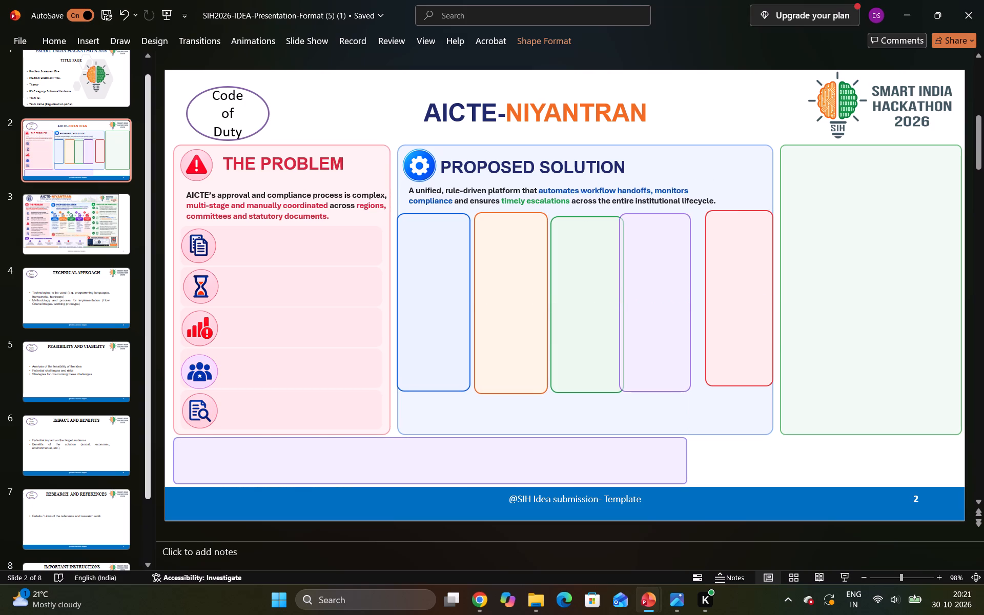
{"action": "left_click_drag", "start_coordinate": [690, 304], "coordinate": [692, 304]}
Move the red box beside the purple one and widen it to match the other boxes, within the Proposed Solution panel.
{"action": "left_click", "coordinate": [747, 304]}
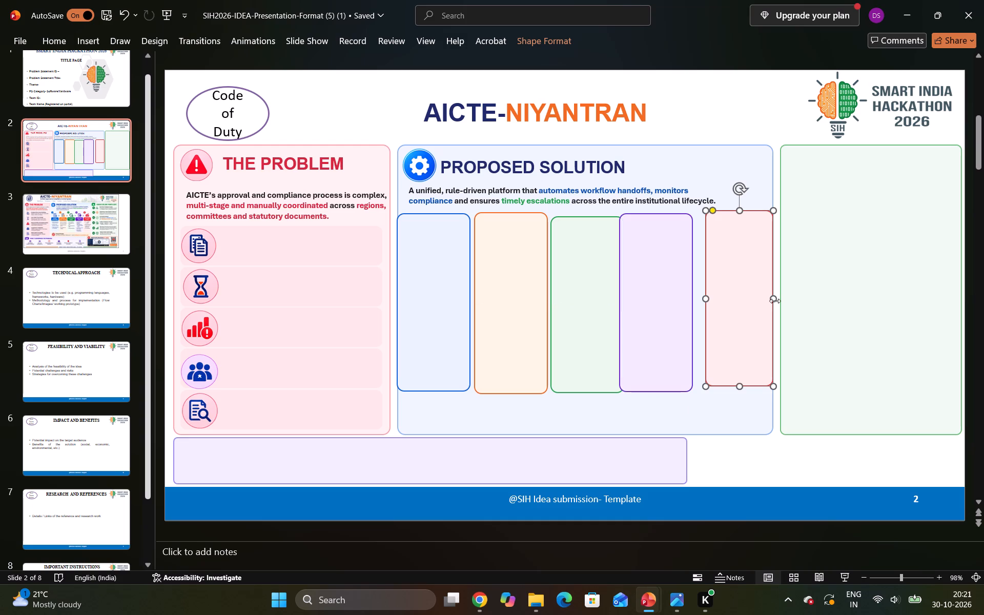
{"action": "left_click_drag", "start_coordinate": [774, 300], "coordinate": [785, 299]}
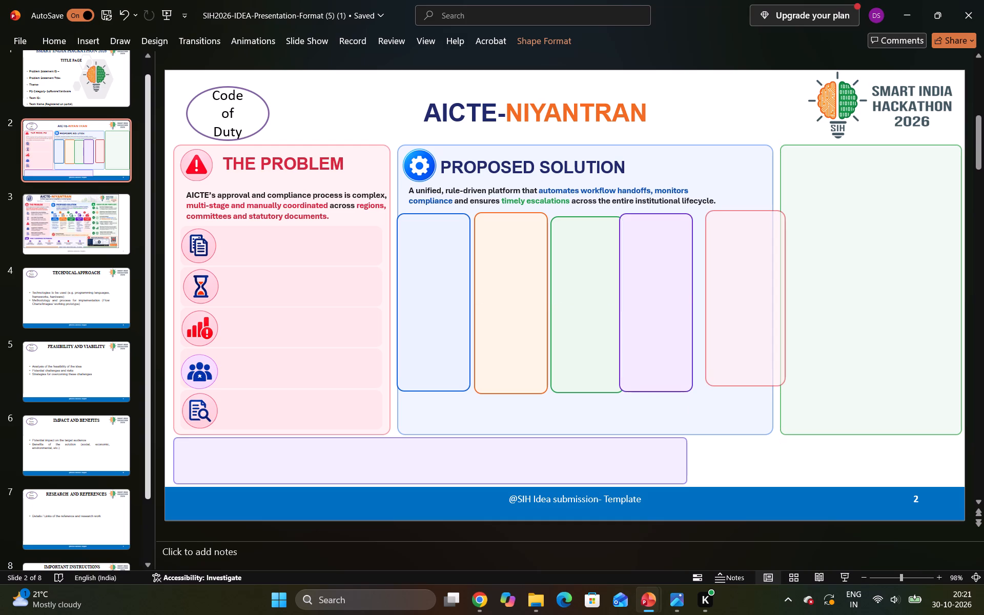
{"action": "left_click_drag", "start_coordinate": [785, 299], "coordinate": [771, 306]}
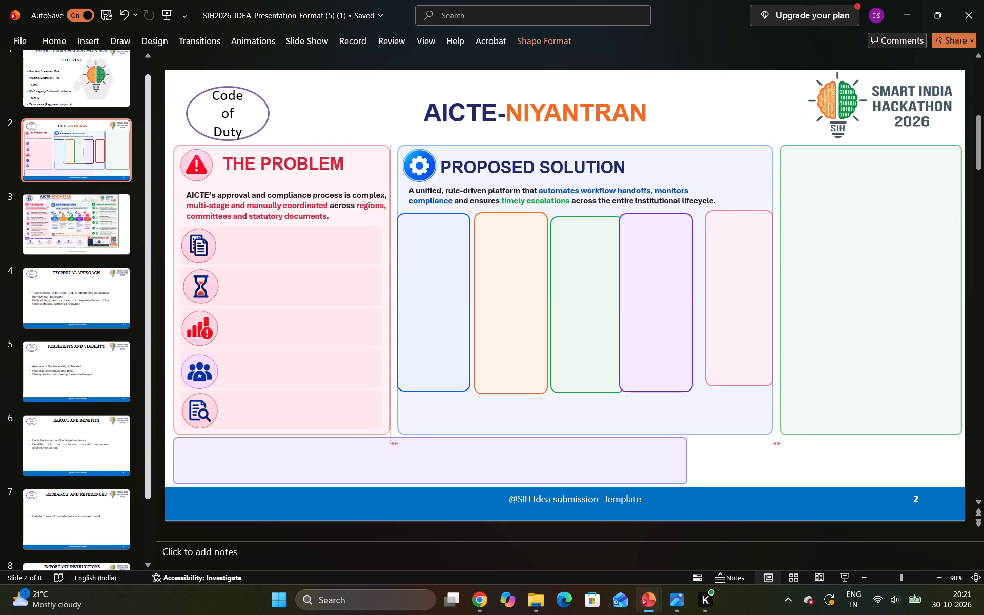
{"action": "left_click_drag", "start_coordinate": [771, 306], "coordinate": [765, 311]}
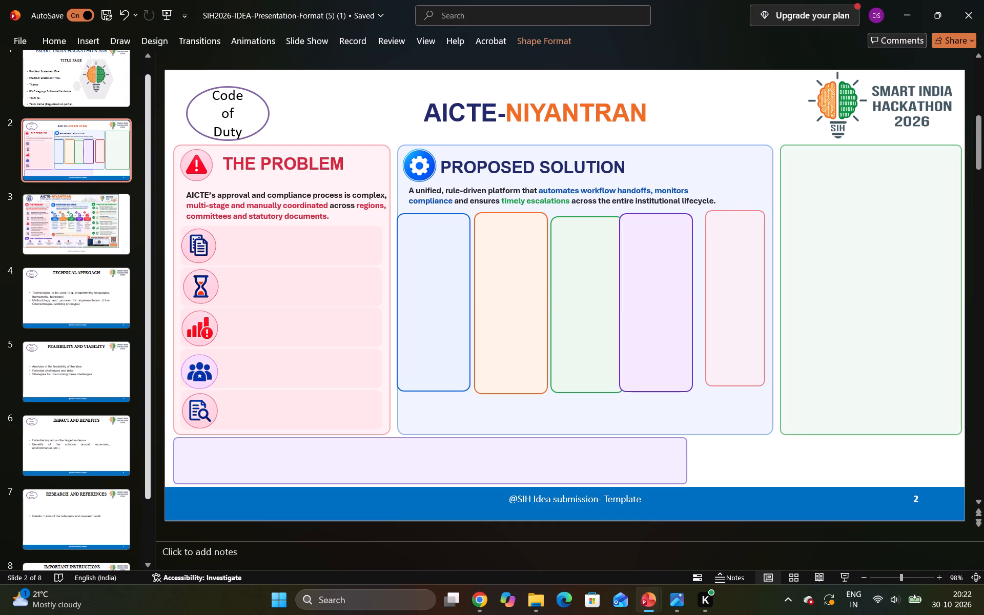
{"action": "left_click_drag", "start_coordinate": [765, 311], "coordinate": [774, 314]}
{"action": "left_click_drag", "start_coordinate": [749, 309], "coordinate": [740, 319]}
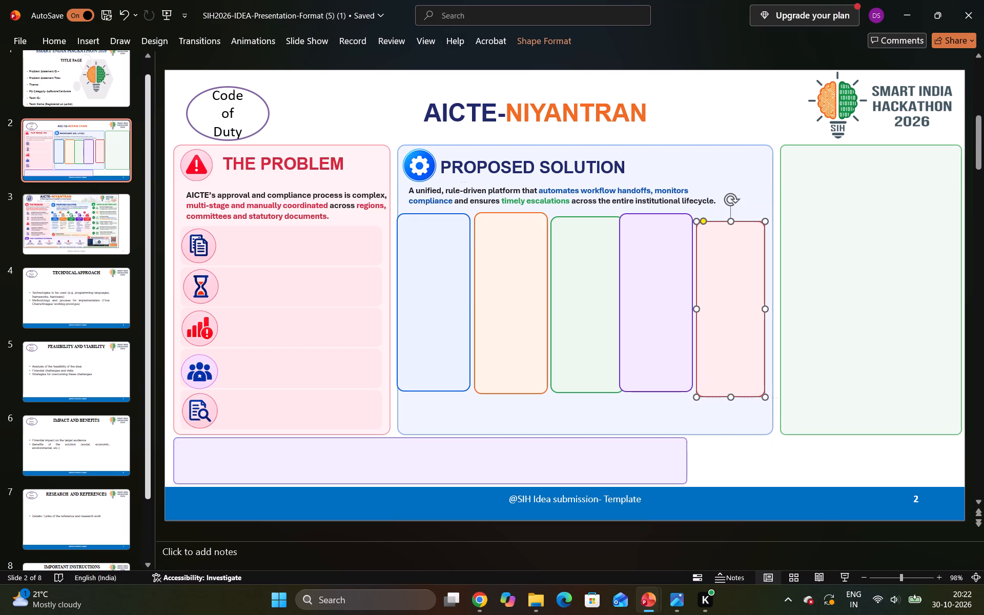
{"action": "left_click", "coordinate": [766, 311]}
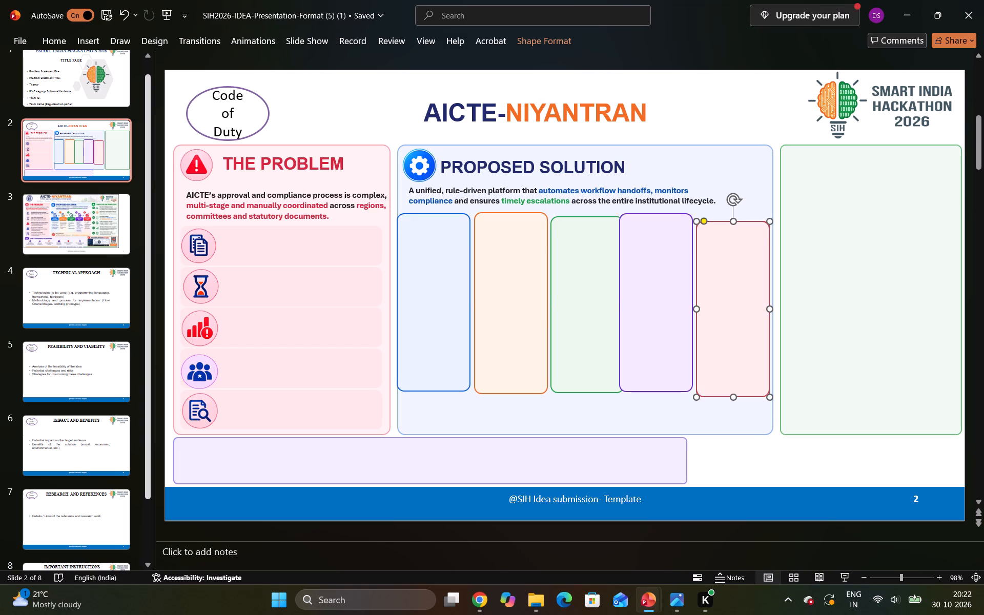
Reposition the orange, green, purple and red boxes so all five boxes sit side by side with small even gaps inside the panel.
{"action": "left_click", "coordinate": [520, 279]}
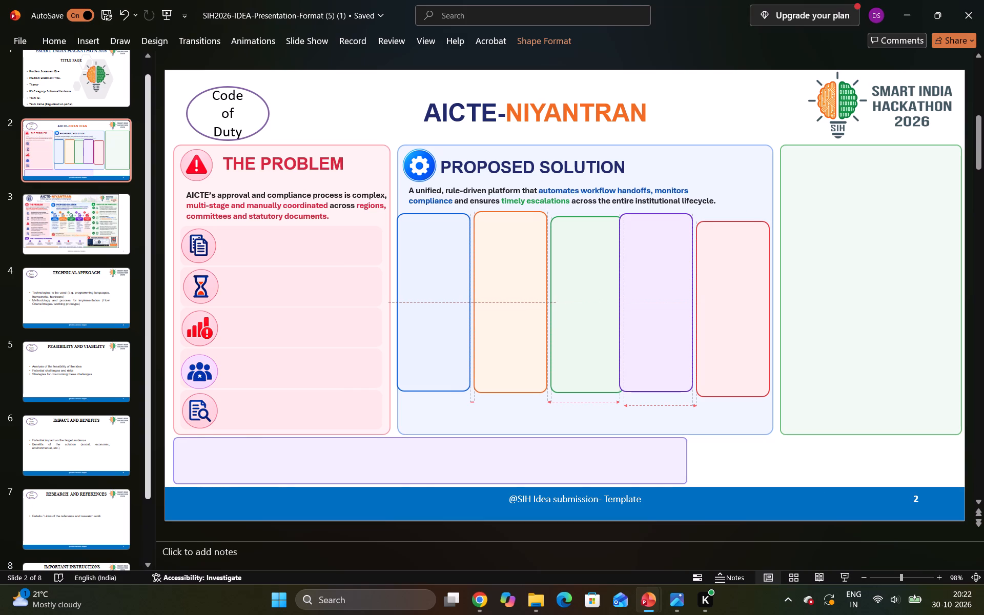
{"action": "left_click", "coordinate": [599, 290]}
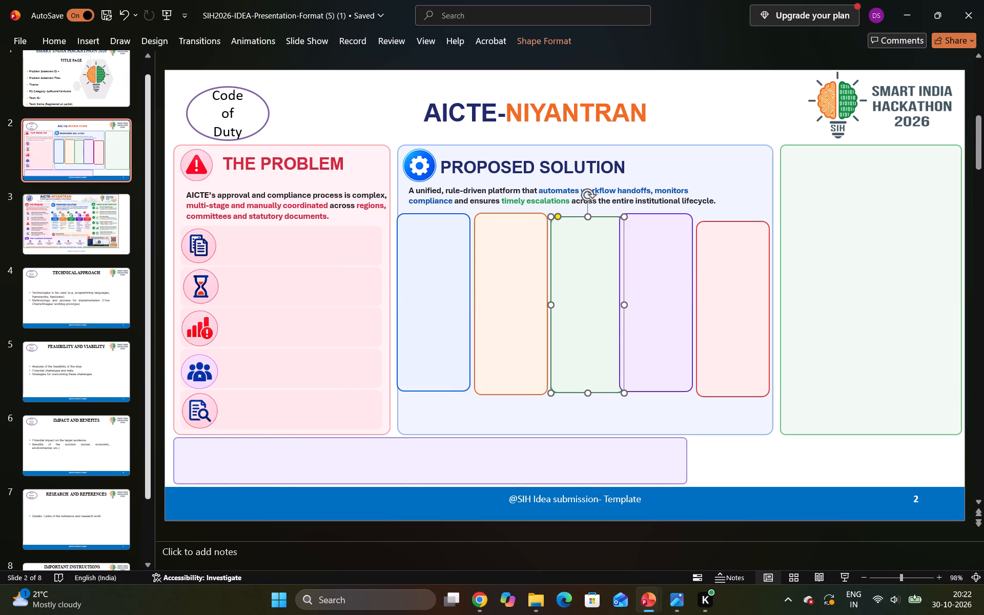
{"action": "left_click_drag", "start_coordinate": [657, 281], "coordinate": [666, 284]}
{"action": "left_click", "coordinate": [724, 287]}
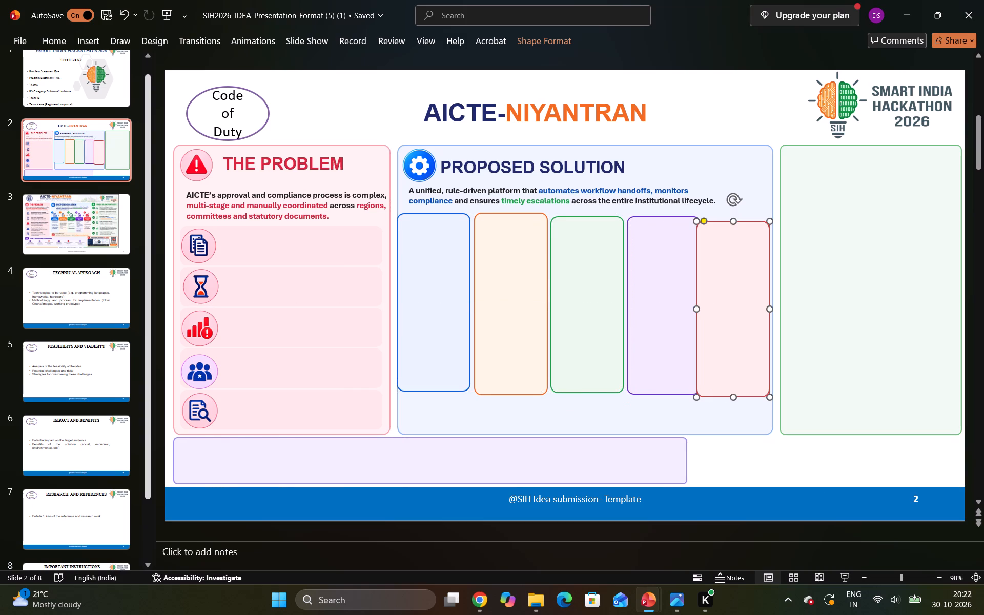
{"action": "left_click_drag", "start_coordinate": [724, 287], "coordinate": [728, 280]}
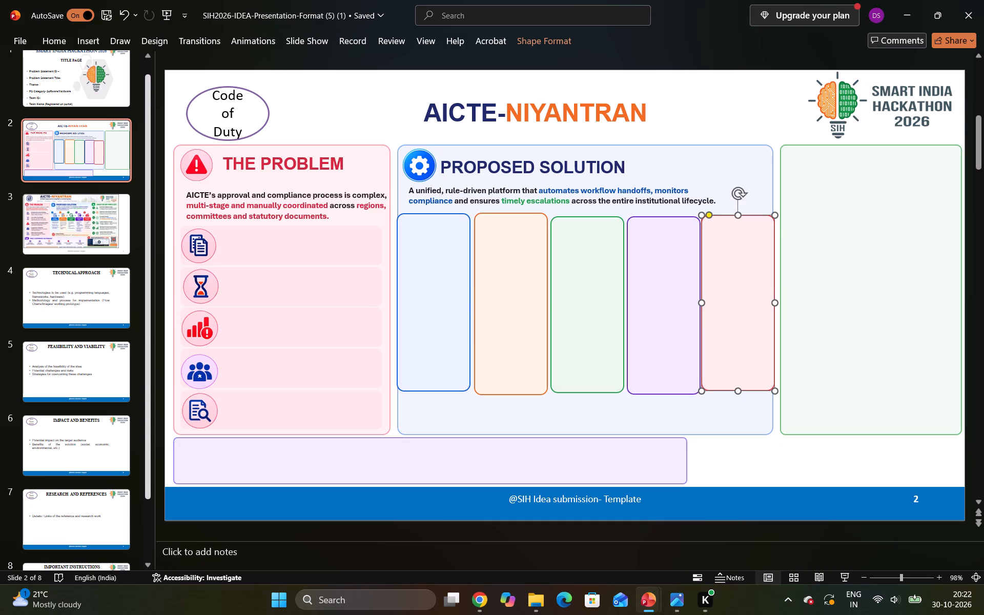
{"action": "left_click", "coordinate": [507, 289]}
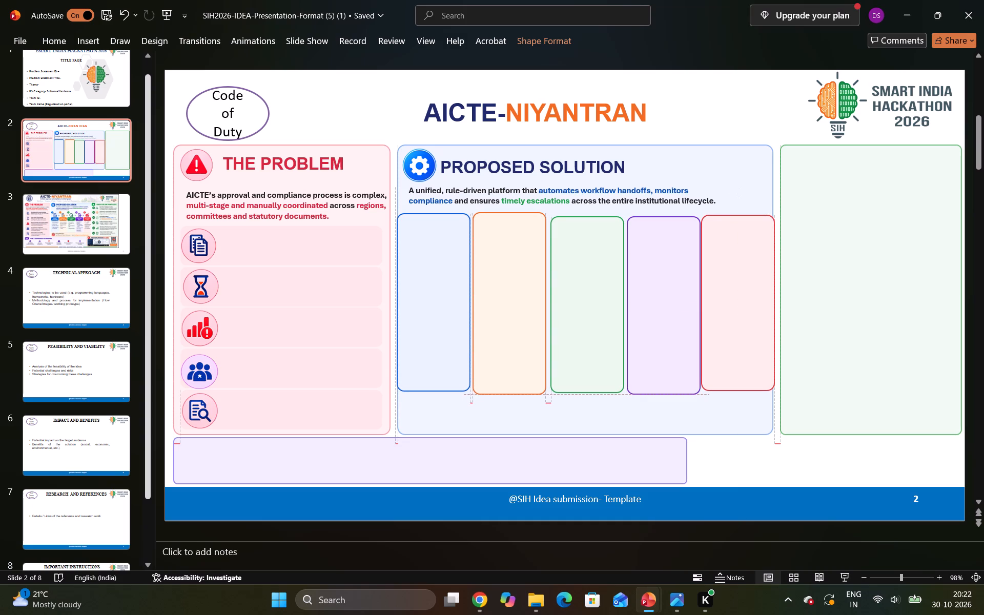
{"action": "left_click", "coordinate": [569, 282]}
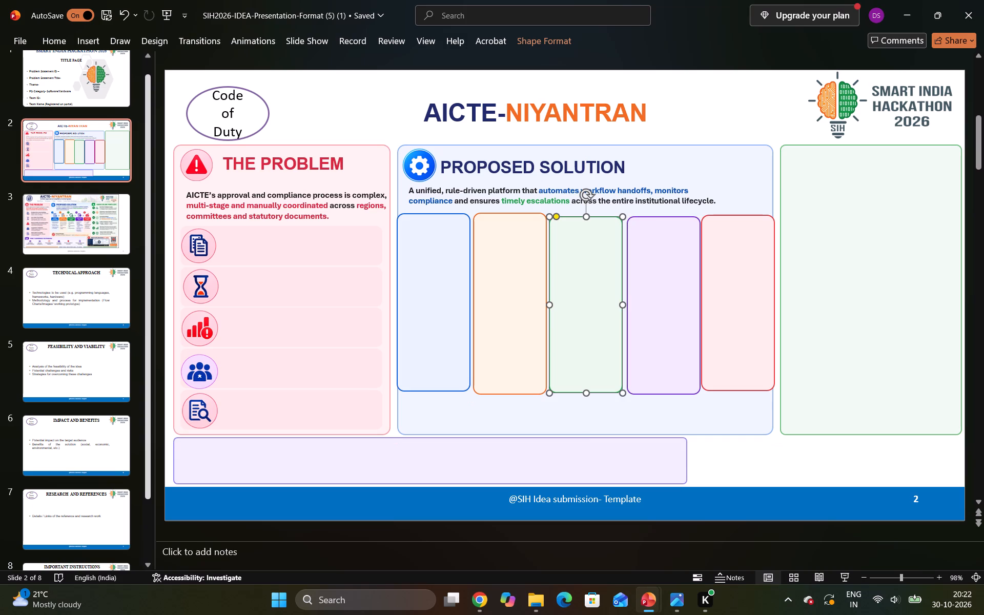
{"action": "left_click", "coordinate": [668, 300]}
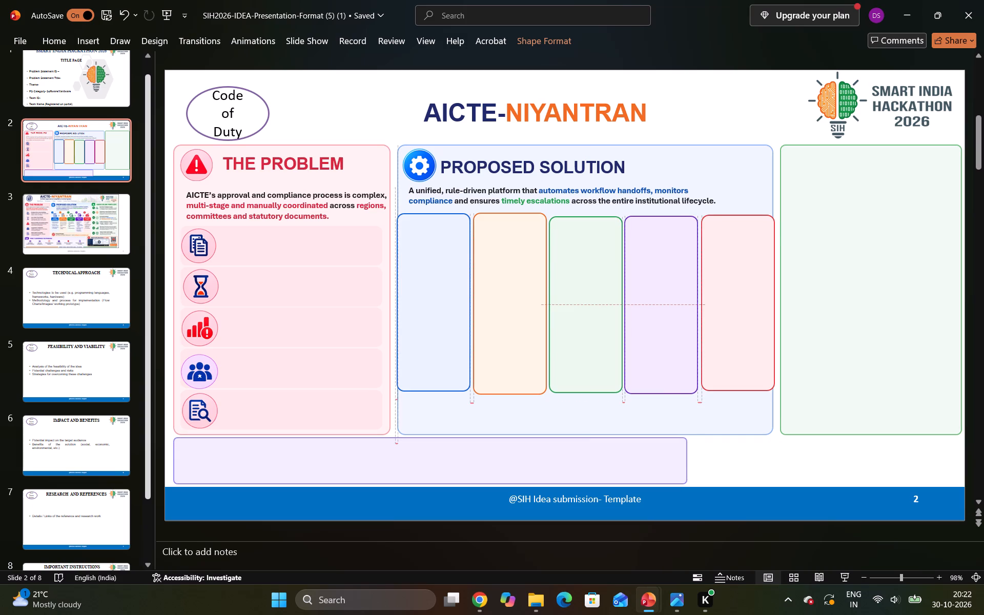
{"action": "left_click", "coordinate": [735, 291]}
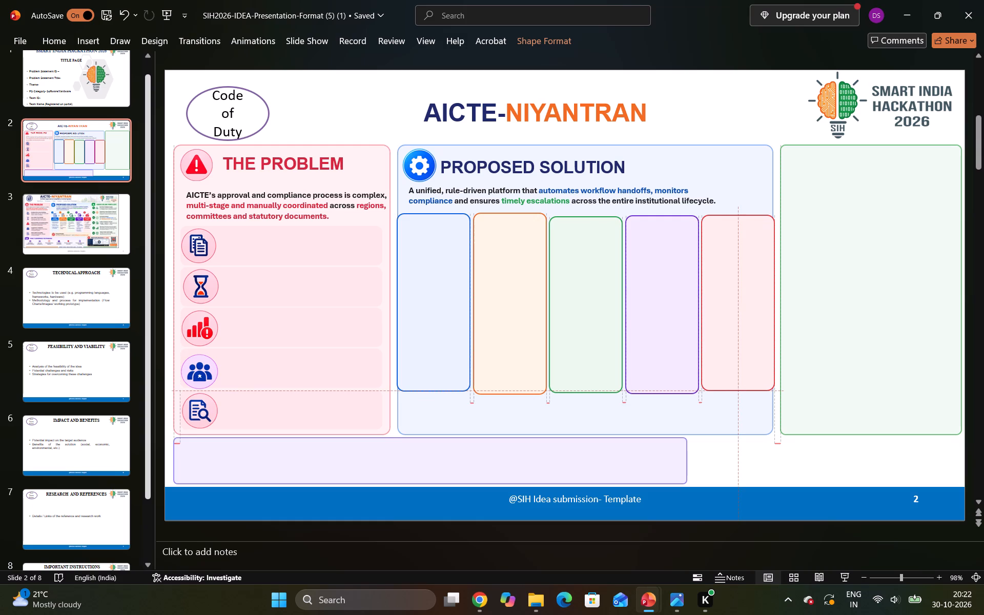
{"action": "left_click", "coordinate": [710, 121]}
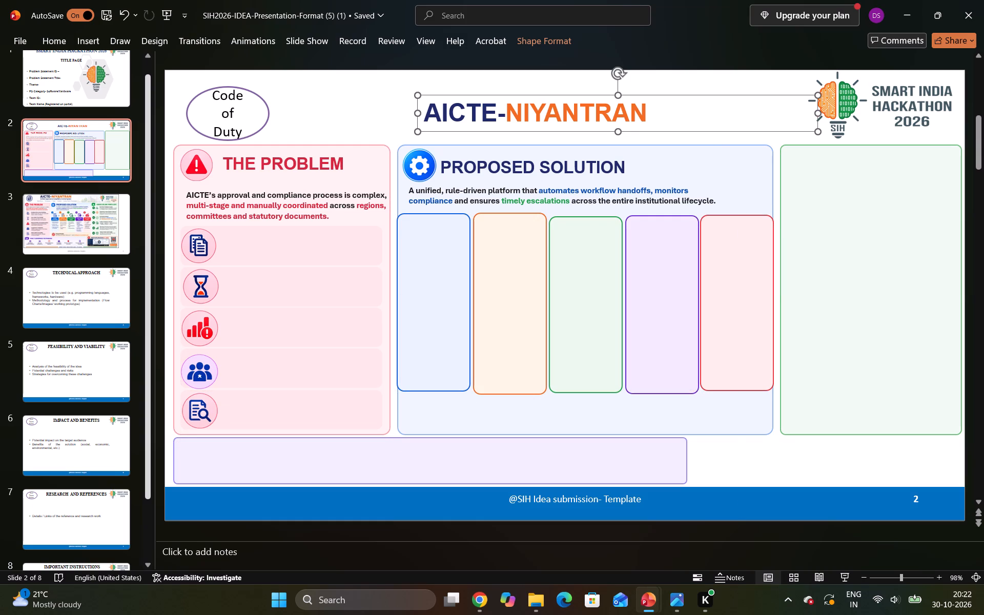
{"action": "left_click", "coordinate": [439, 252]}
Extend the top edges of the green, purple and red boxes to line up with the blue and orange boxes.
{"action": "left_click", "coordinate": [507, 213]}
{"action": "left_click", "coordinate": [511, 213]}
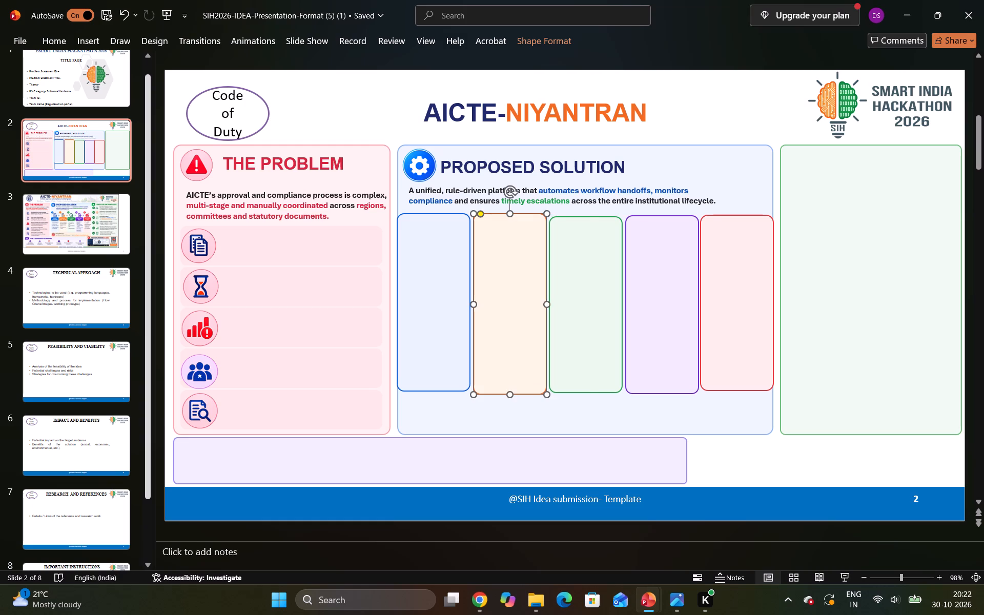
{"action": "left_click_drag", "start_coordinate": [590, 266], "coordinate": [589, 230]}
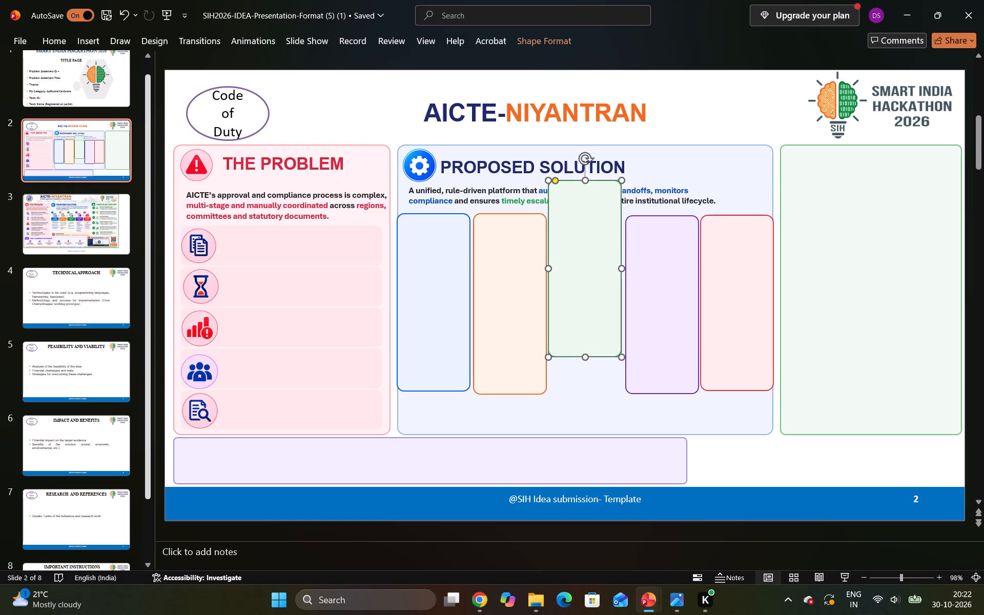
{"action": "key", "text": "ctrl+z"}
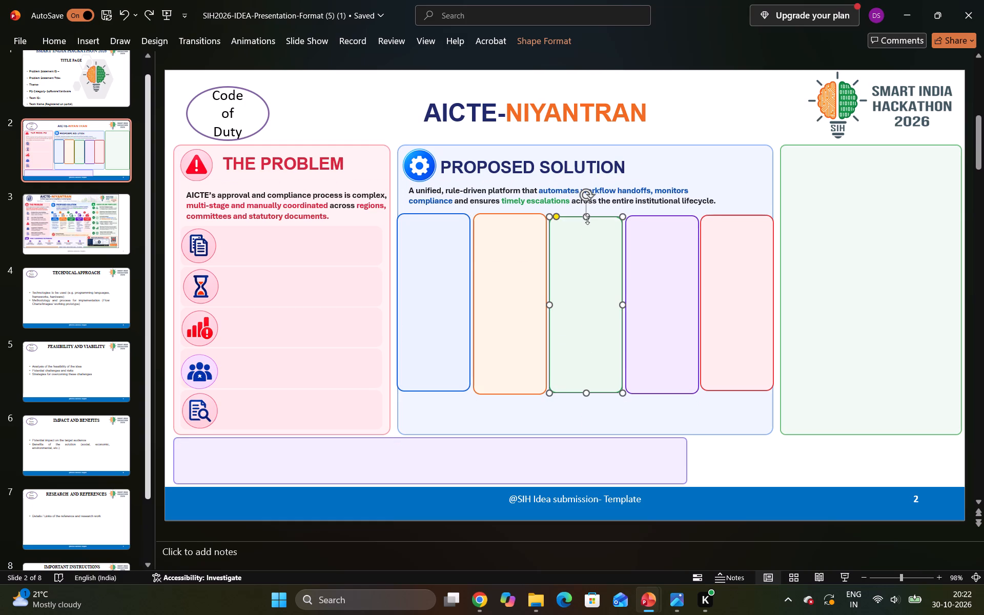
{"action": "left_click", "coordinate": [586, 216]}
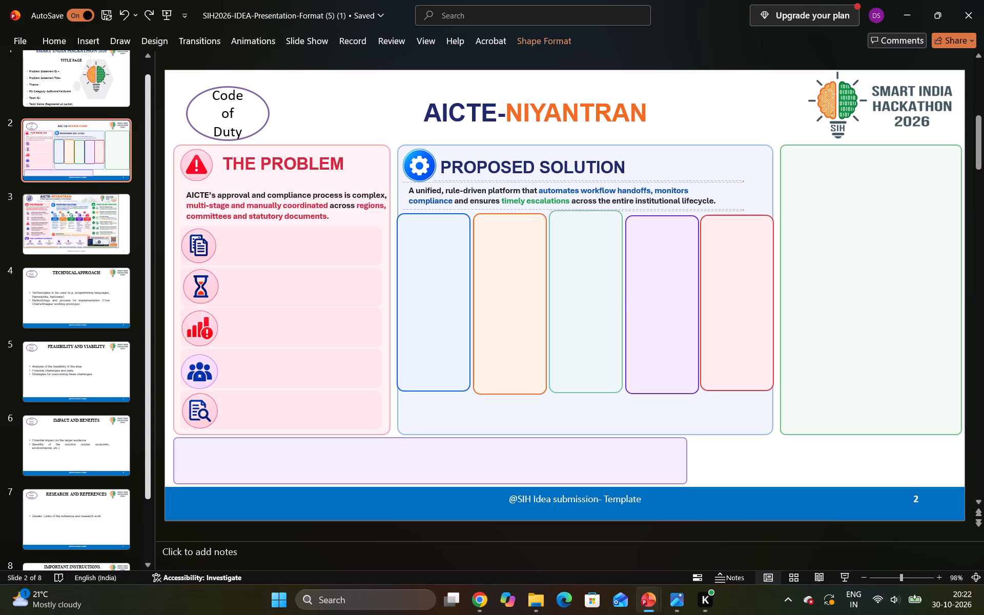
{"action": "left_click", "coordinate": [661, 262]}
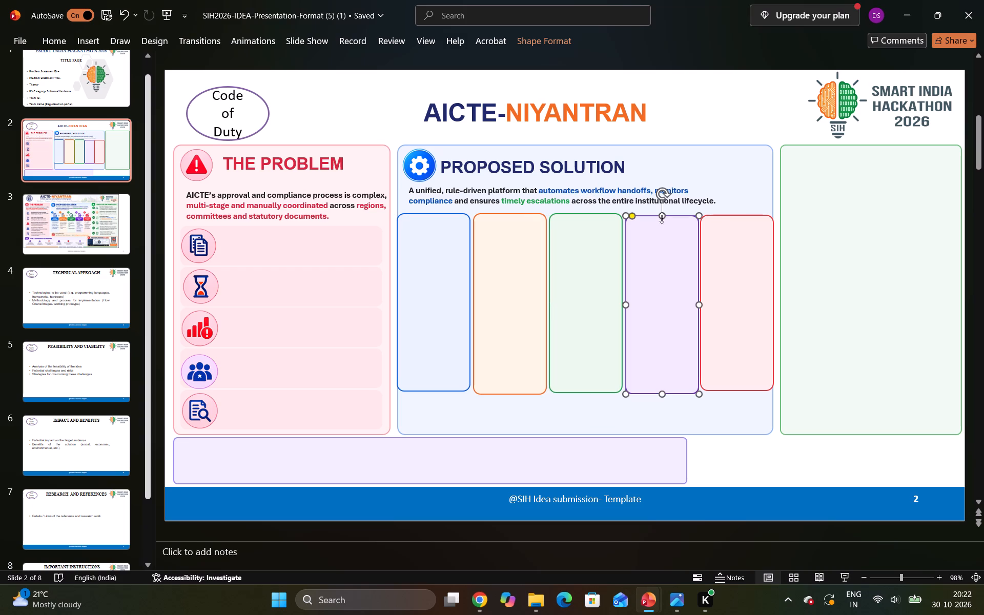
{"action": "left_click", "coordinate": [661, 214]}
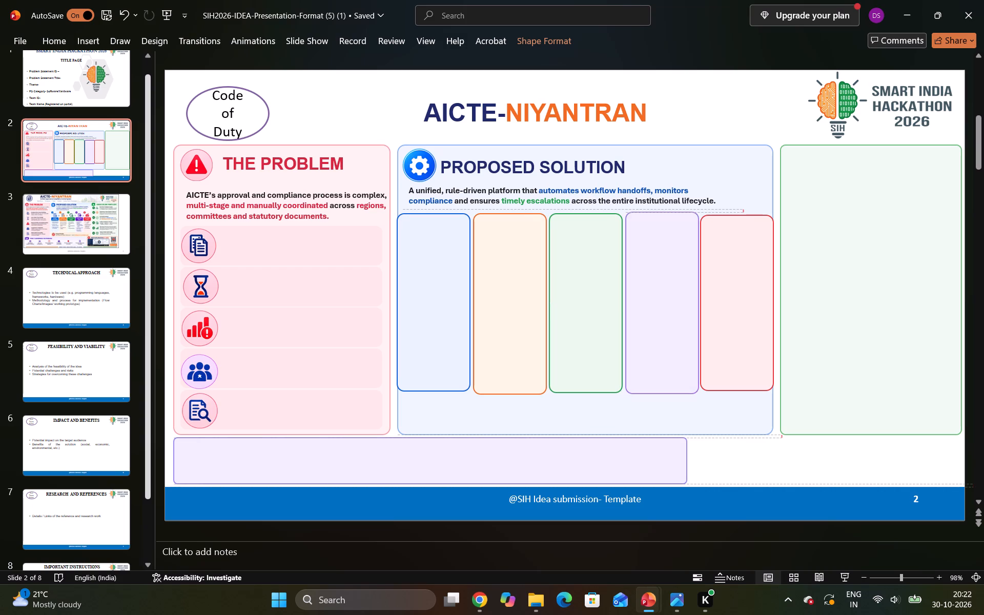
{"action": "left_click", "coordinate": [750, 273]}
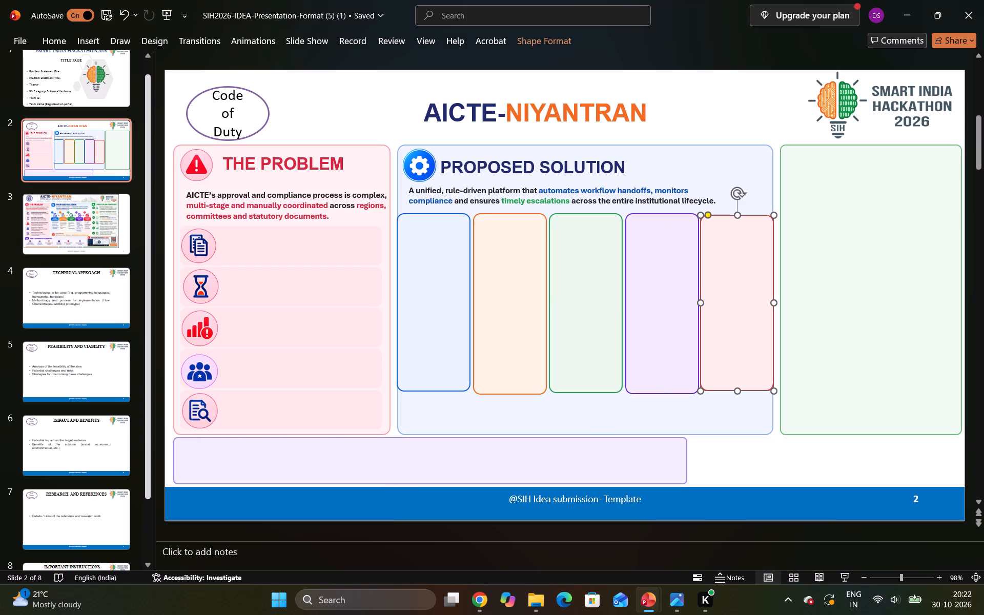
{"action": "left_click", "coordinate": [738, 218]}
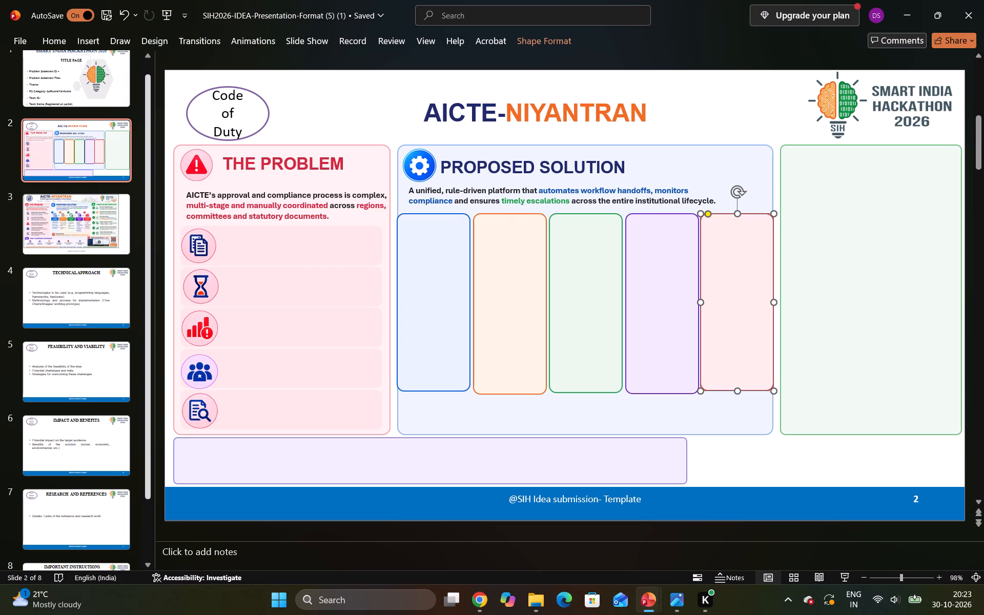
Shorten the orange, green and purple boxes from below so their bottom edges line up with the blue box.
{"action": "left_click", "coordinate": [509, 389]}
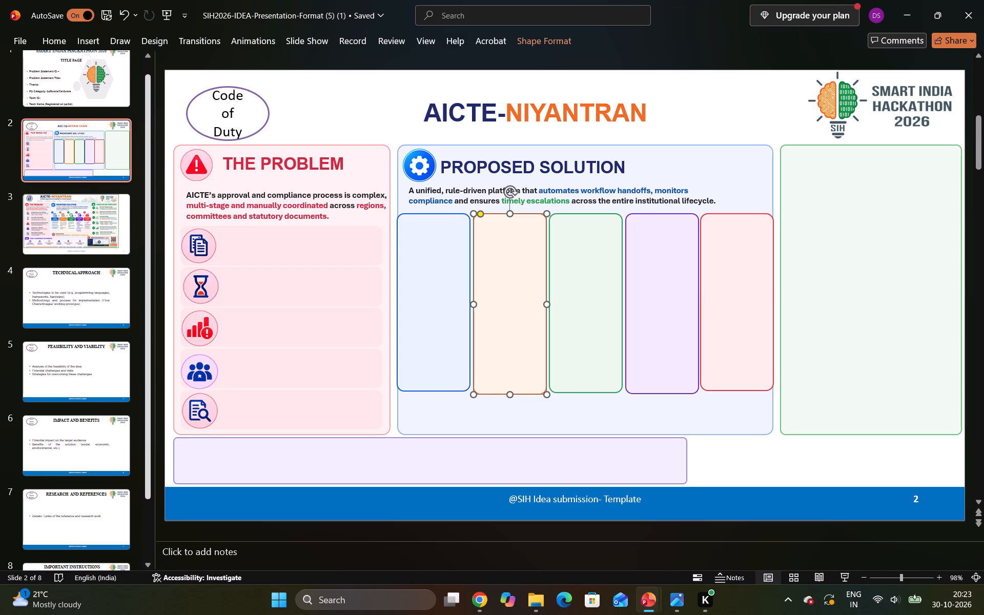
{"action": "left_click_drag", "start_coordinate": [511, 395], "coordinate": [511, 390]}
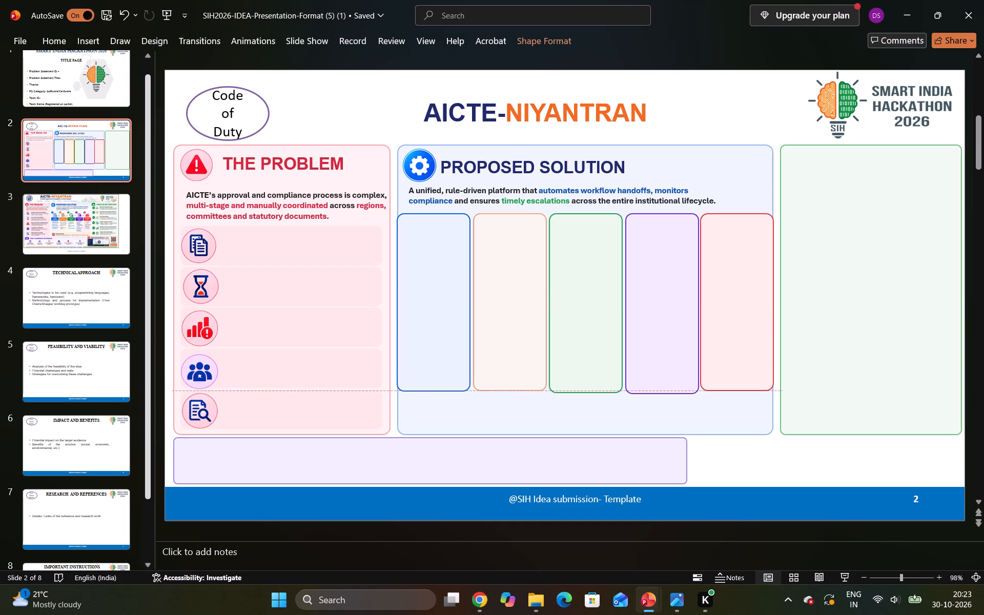
{"action": "left_click_drag", "start_coordinate": [511, 390], "coordinate": [512, 390]}
{"action": "left_click", "coordinate": [568, 385]}
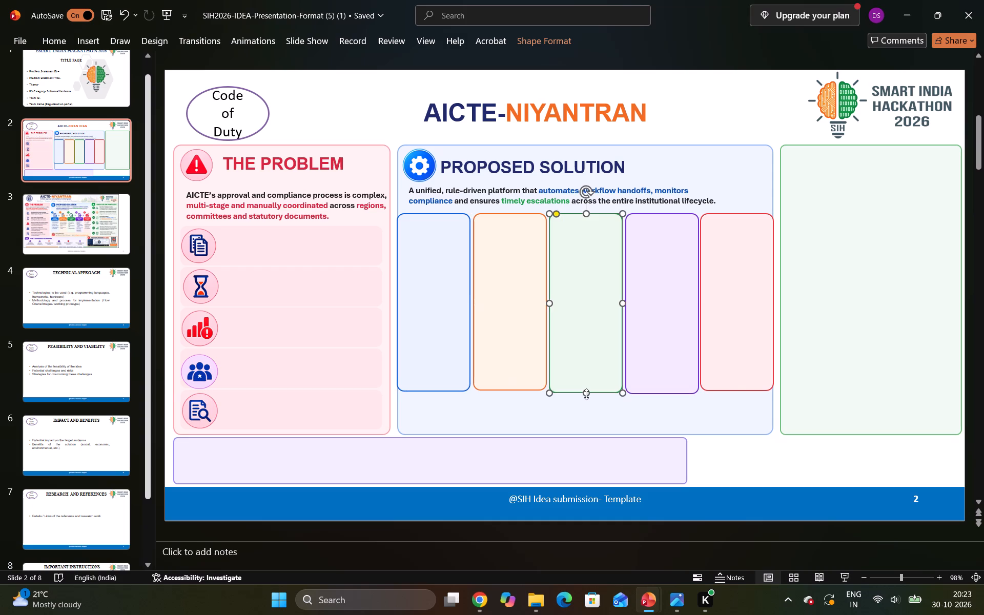
{"action": "left_click", "coordinate": [586, 394]}
{"action": "left_click", "coordinate": [658, 376]}
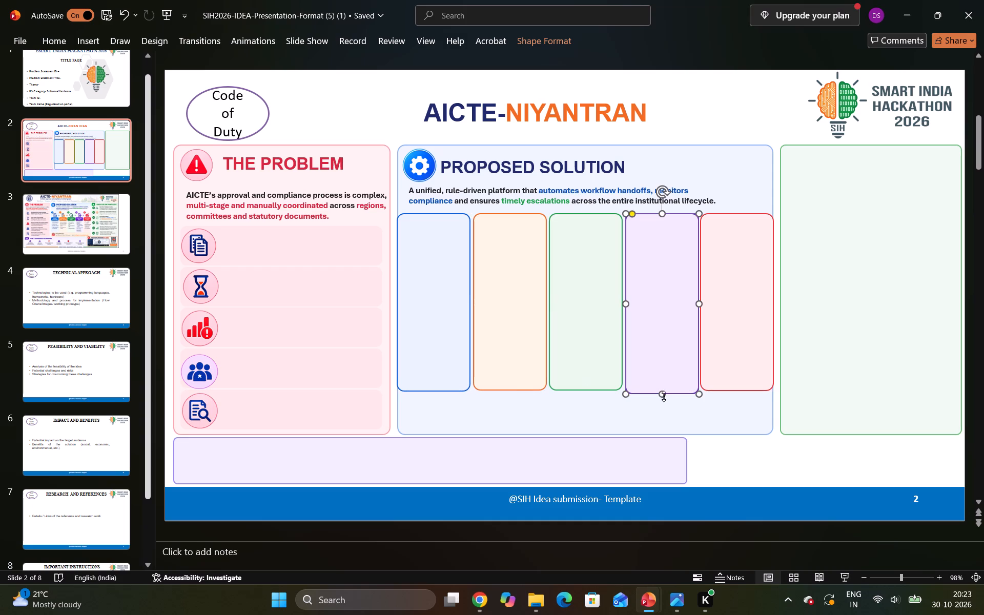
{"action": "left_click_drag", "start_coordinate": [663, 396], "coordinate": [663, 389]}
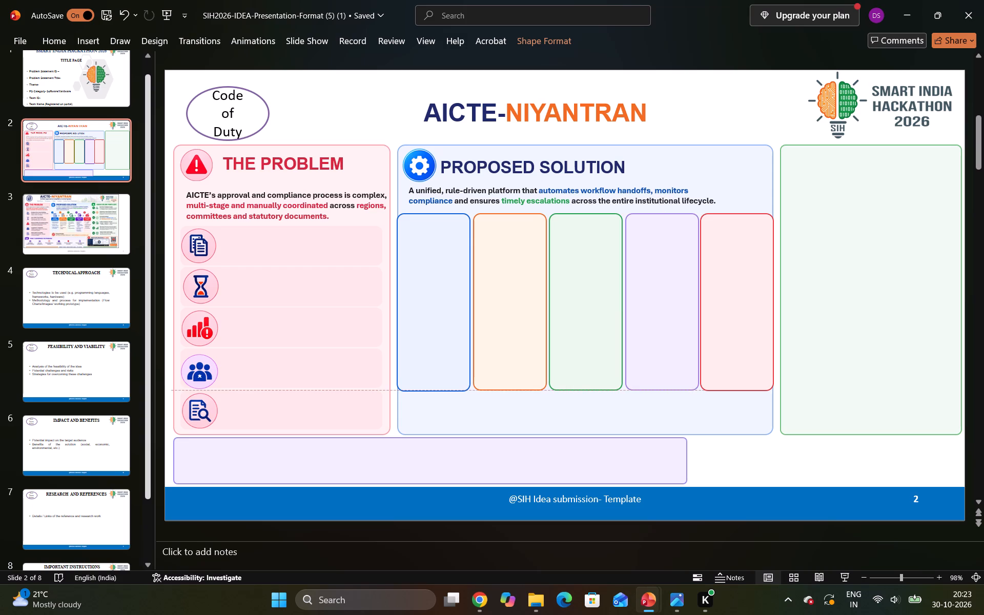
{"action": "left_click_drag", "start_coordinate": [663, 389], "coordinate": [663, 389]}
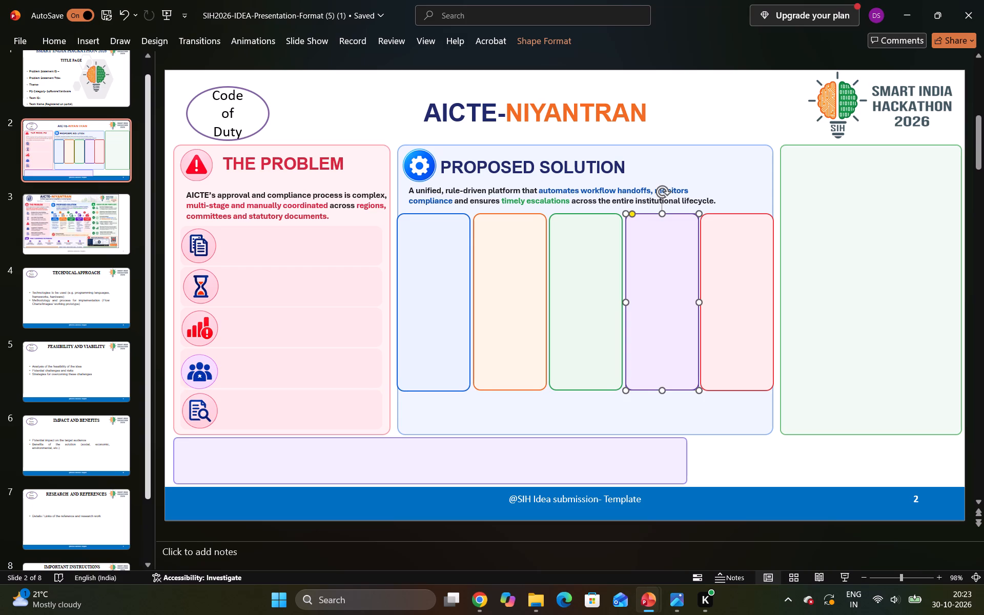
Widen the Proposed Solution panel slightly towards the empty green panel.
{"action": "left_click", "coordinate": [757, 179]}
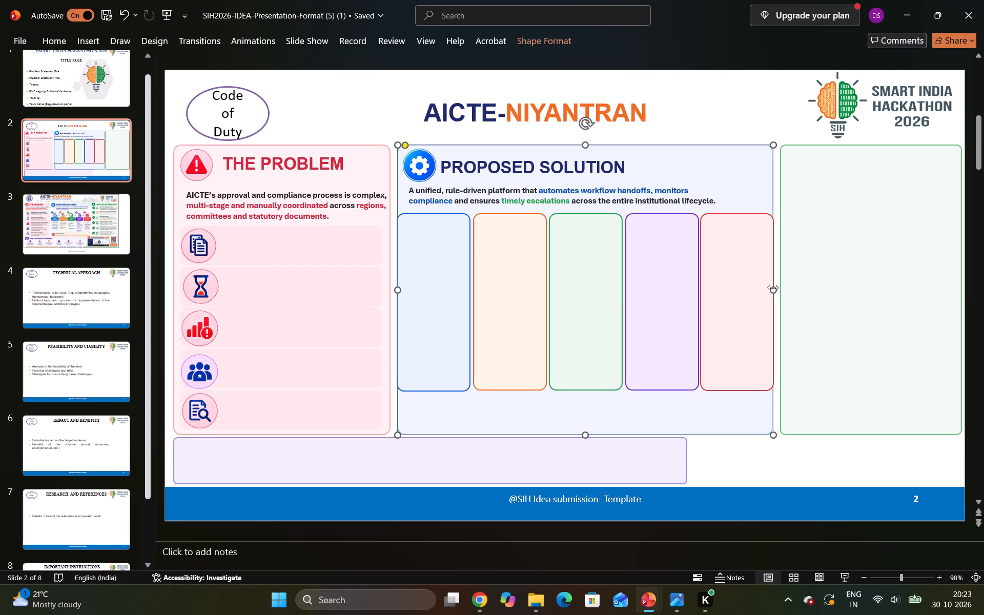
{"action": "left_click", "coordinate": [772, 291]}
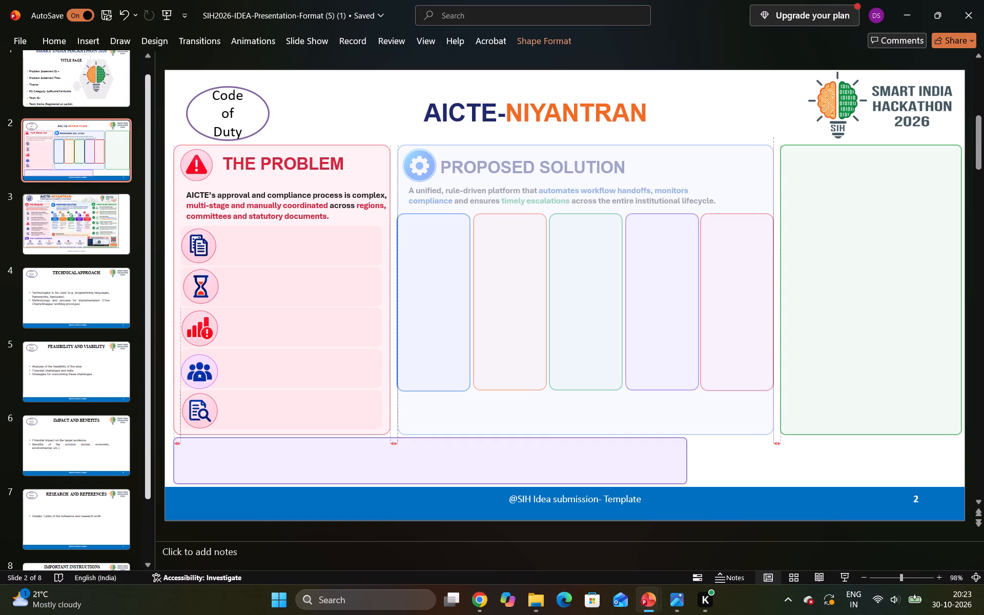
{"action": "left_click", "coordinate": [722, 102]}
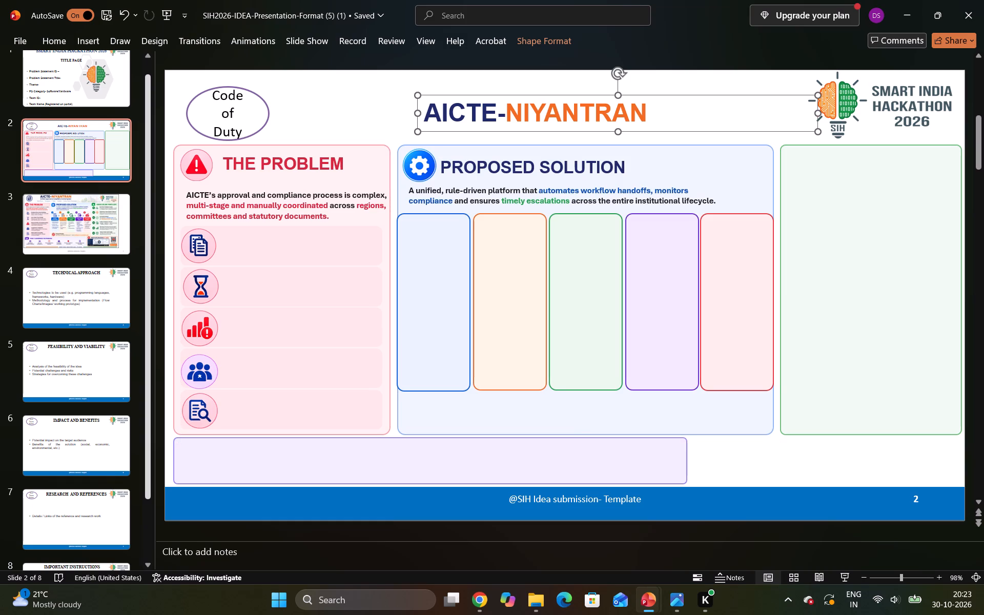
{"action": "left_click", "coordinate": [761, 199]}
{"action": "left_click", "coordinate": [775, 291]}
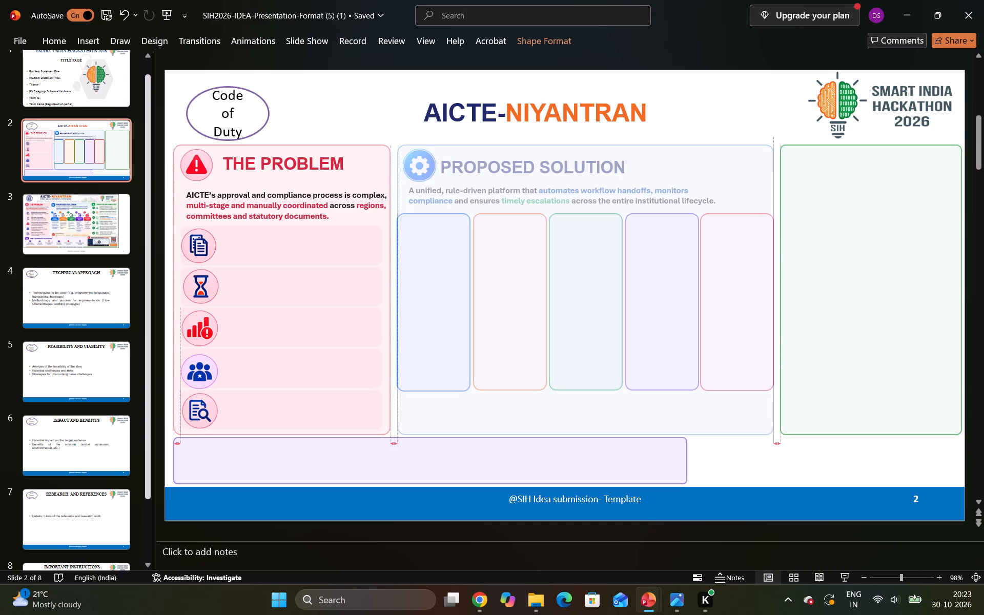
Shift the red box slightly away from the purple one to even the gap, and align its bottom edge with the other boxes.
{"action": "left_click", "coordinate": [742, 301]}
{"action": "left_click", "coordinate": [737, 300]}
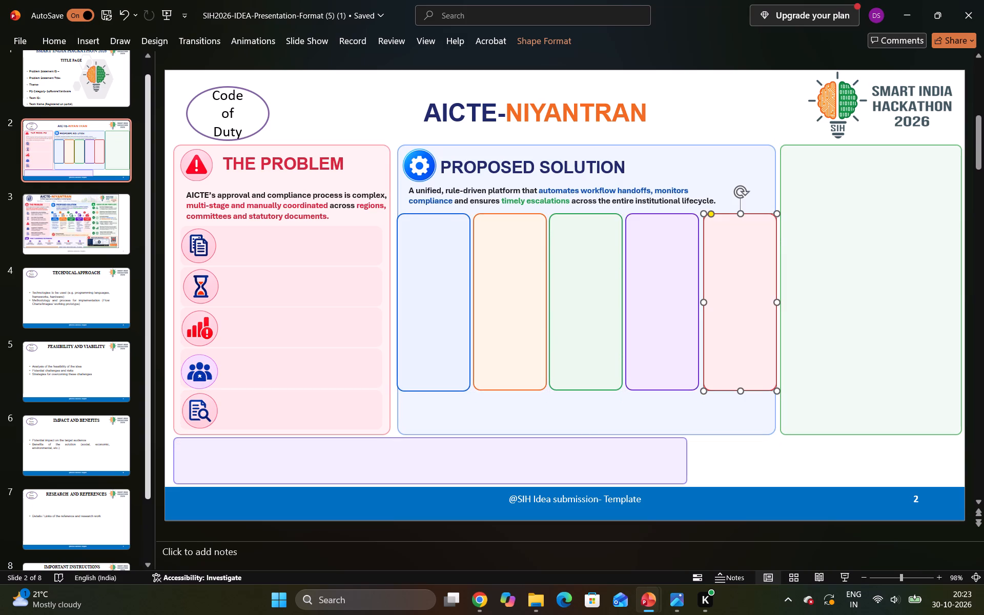
{"action": "left_click", "coordinate": [742, 130]}
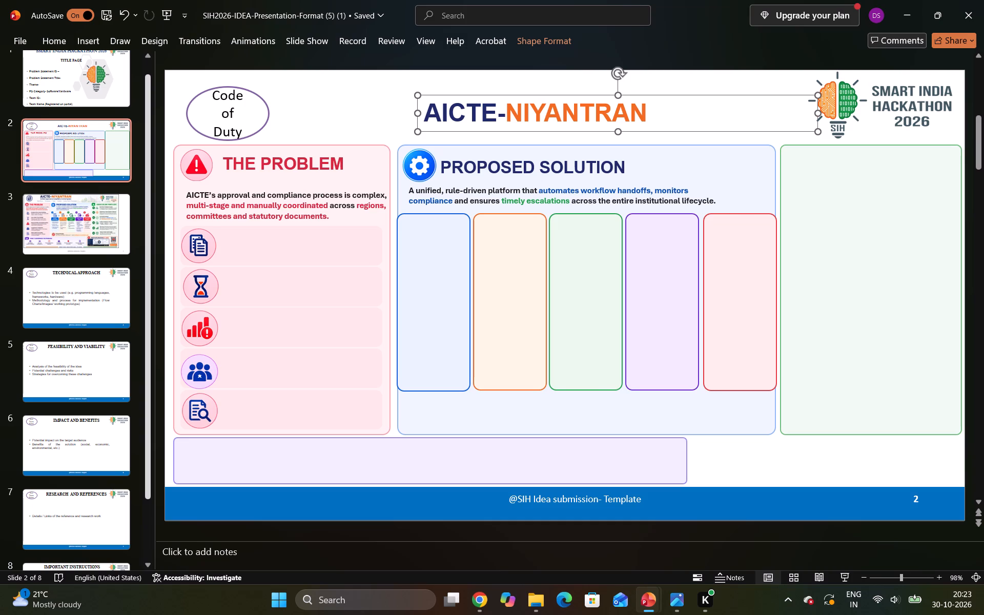
{"action": "left_click", "coordinate": [733, 306]}
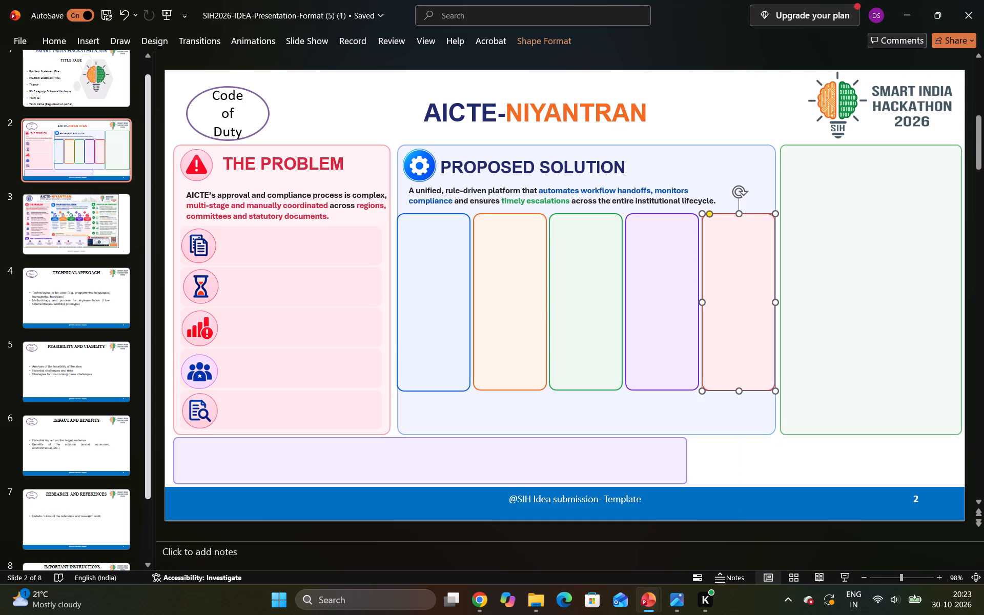
{"action": "left_click", "coordinate": [738, 211]}
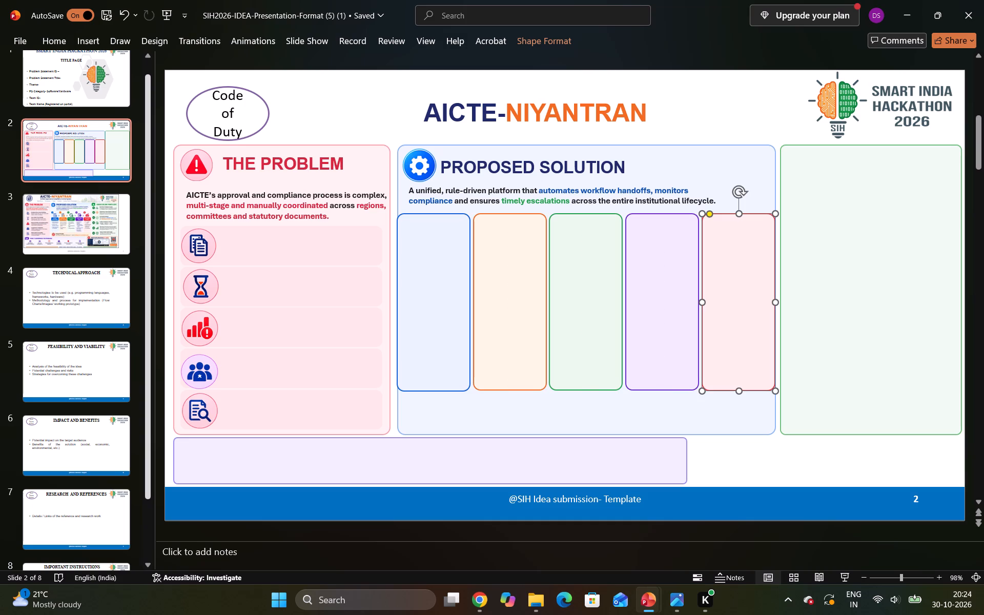
{"action": "left_click", "coordinate": [740, 389]}
{"action": "left_click", "coordinate": [718, 119]}
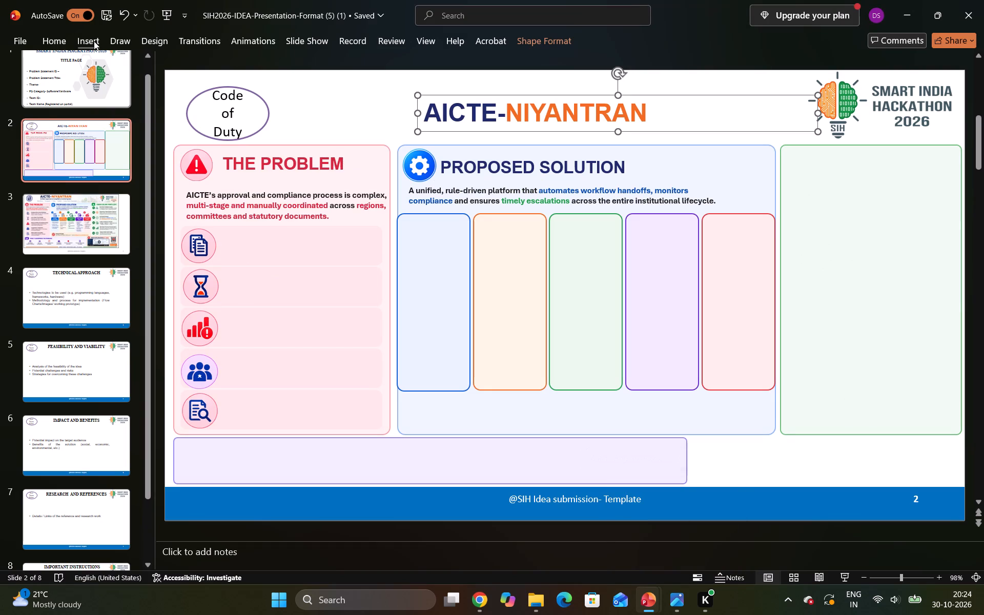
Insert the picture "Modern Infographic Icon Sheet" from the Downloads folder onto slide 2.
{"action": "left_click", "coordinate": [94, 41]}
{"action": "left_click", "coordinate": [114, 75]}
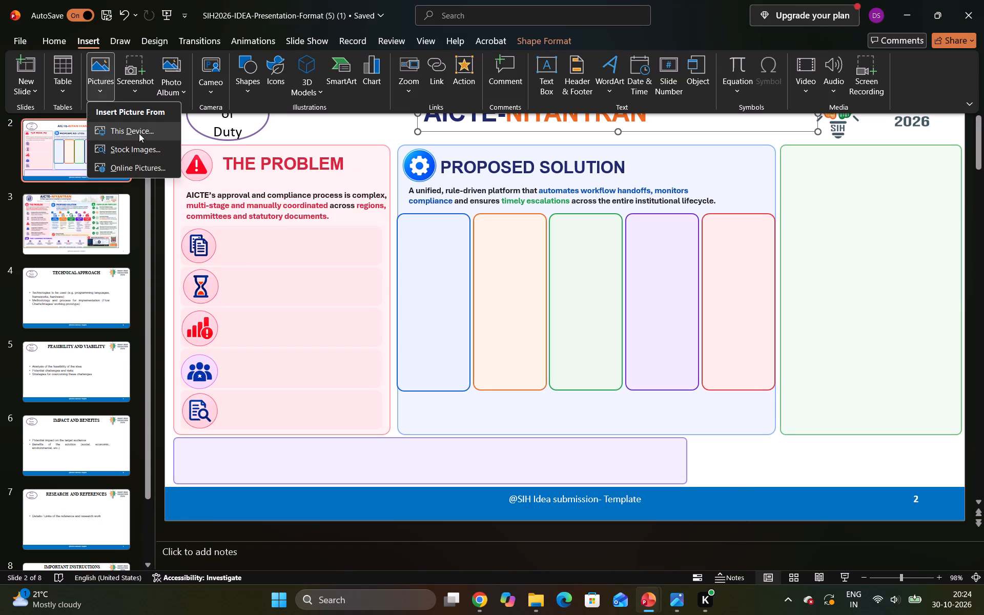
{"action": "left_click", "coordinate": [140, 129]}
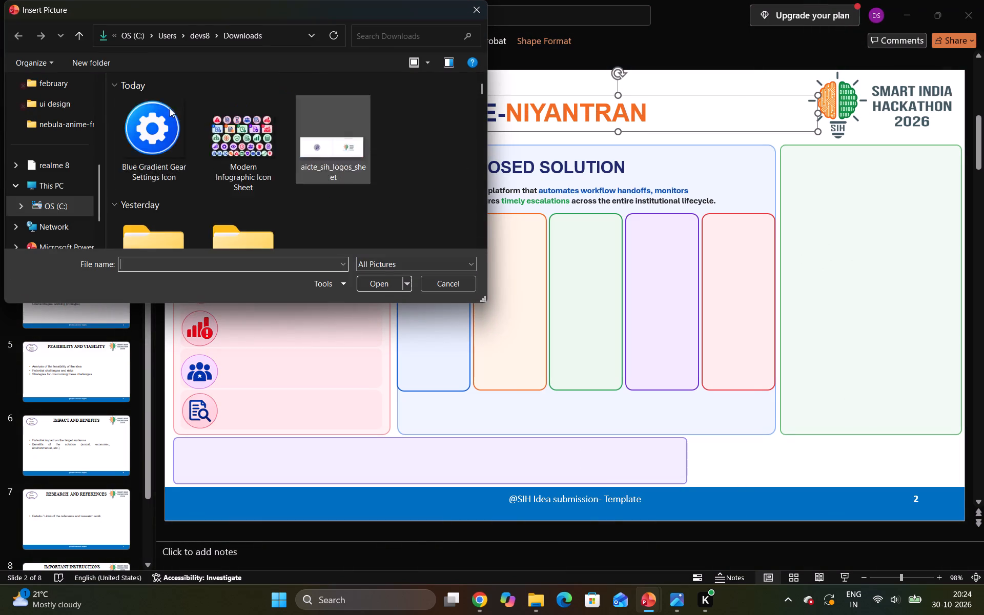
{"action": "left_click", "coordinate": [337, 153]}
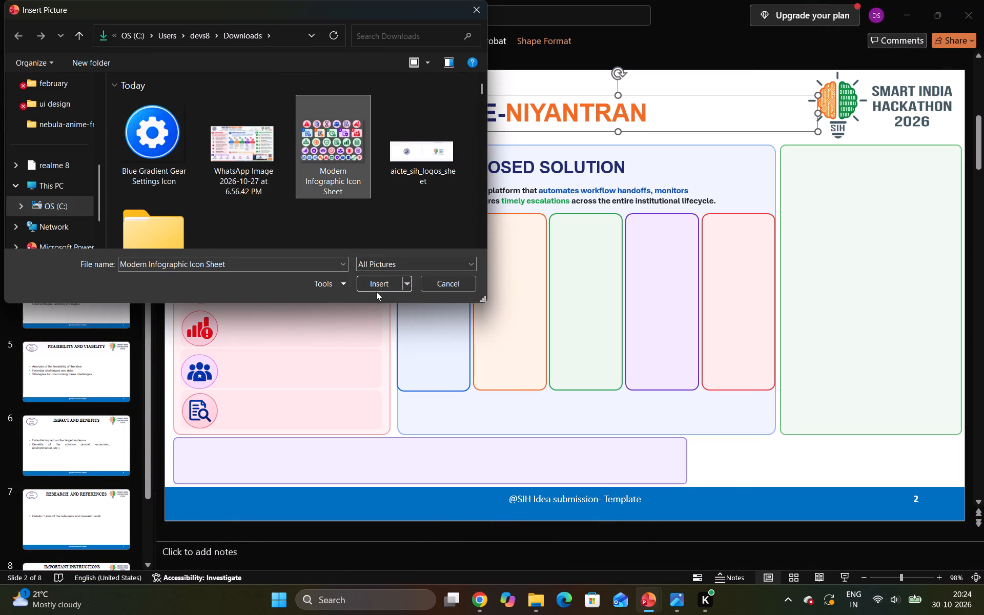
{"action": "left_click", "coordinate": [377, 286]}
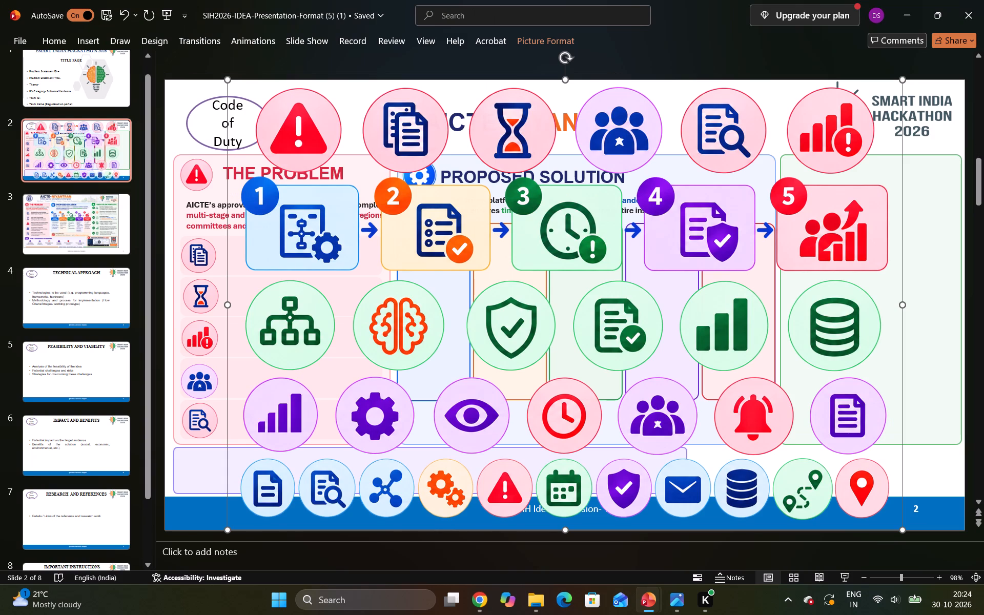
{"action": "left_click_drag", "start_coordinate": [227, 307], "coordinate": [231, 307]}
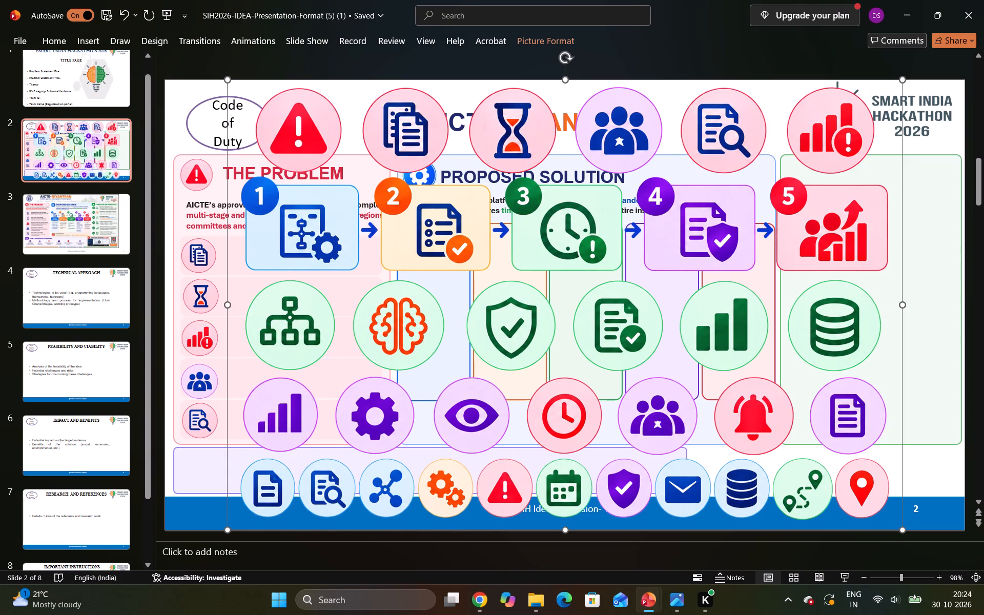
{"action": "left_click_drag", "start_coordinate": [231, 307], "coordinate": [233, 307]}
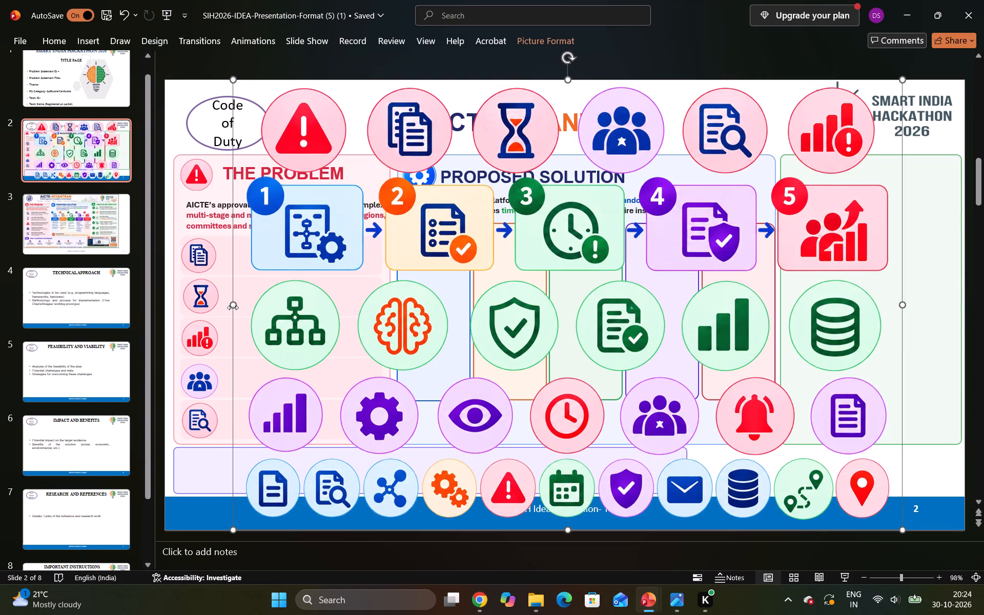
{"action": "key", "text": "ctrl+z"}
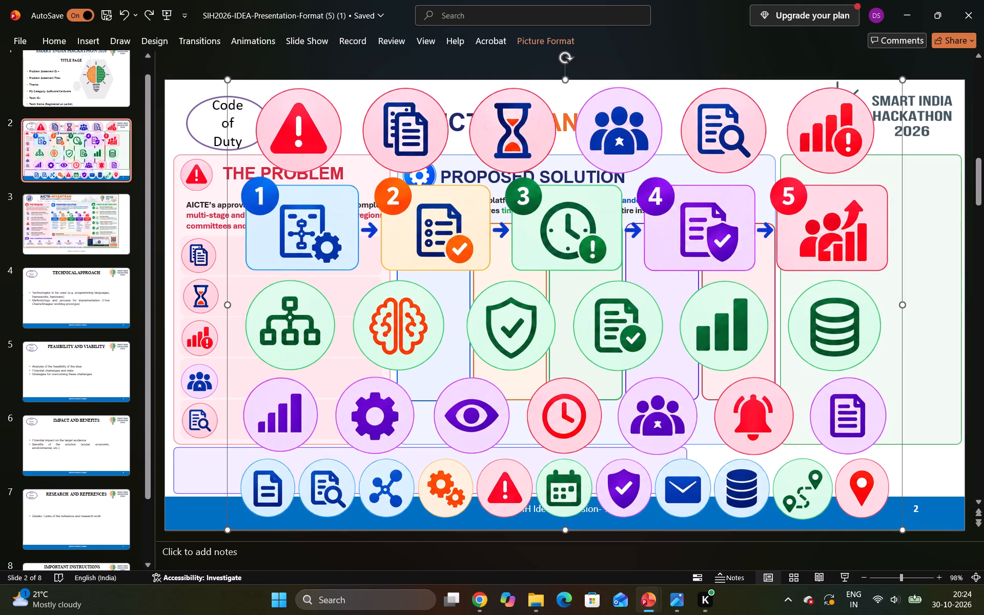
Crop the inserted icon sheet on all four sides so only the blue workflow icon numbered 1 remains.
{"action": "left_click", "coordinate": [539, 42]}
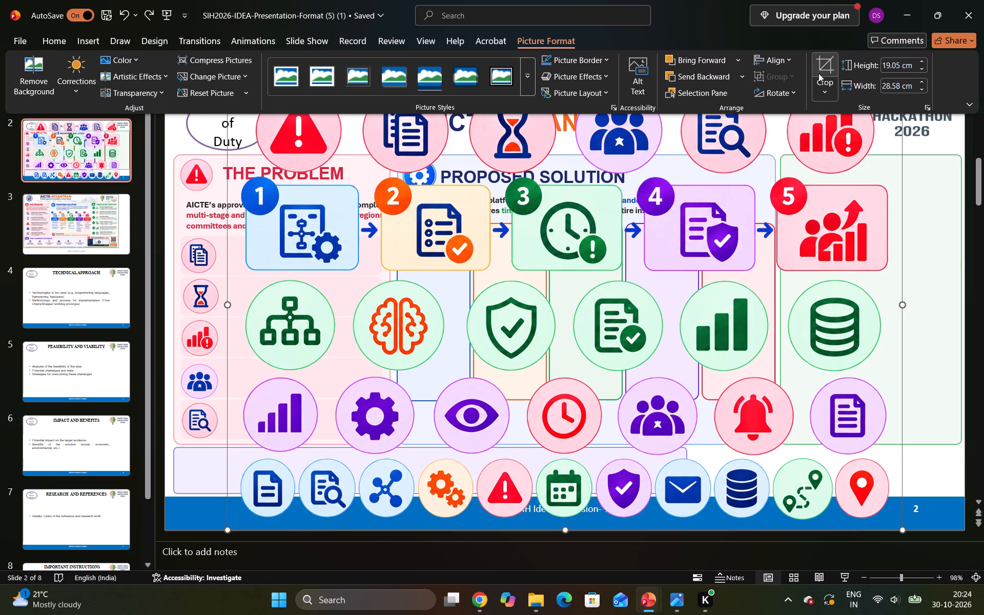
{"action": "left_click", "coordinate": [826, 76]}
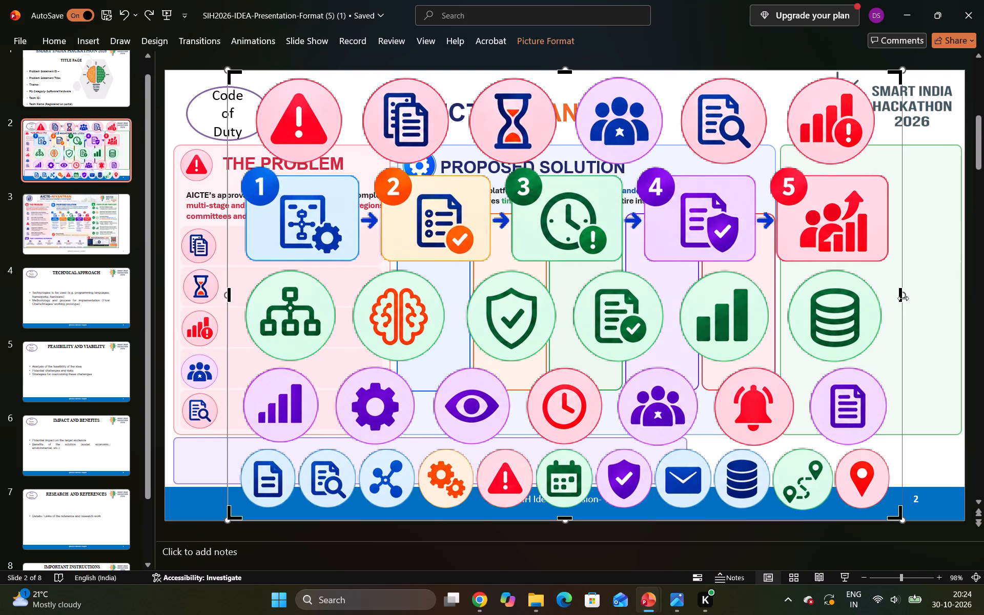
{"action": "left_click_drag", "start_coordinate": [901, 297], "coordinate": [364, 341]}
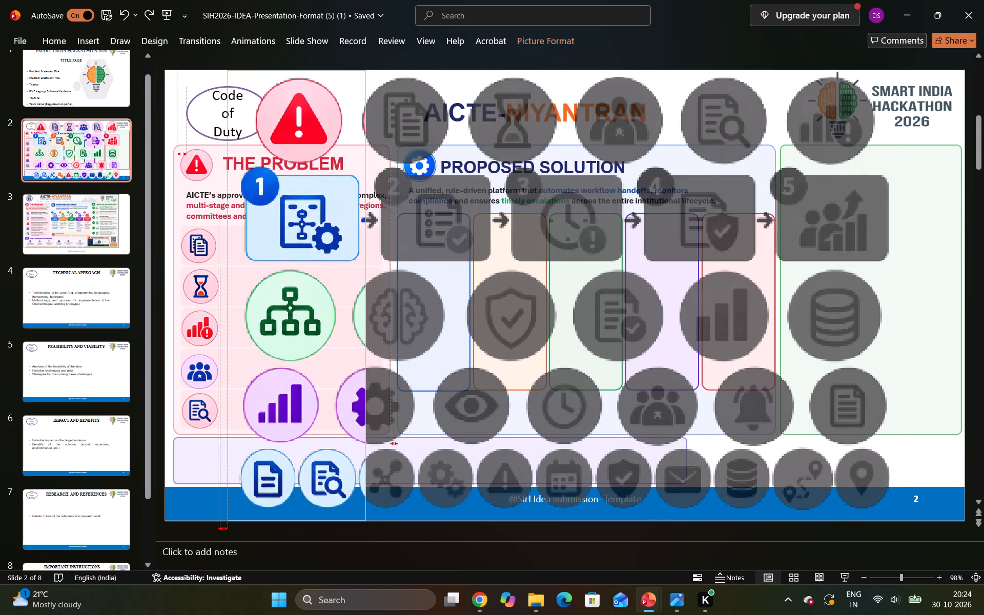
{"action": "left_click_drag", "start_coordinate": [364, 341], "coordinate": [363, 341]}
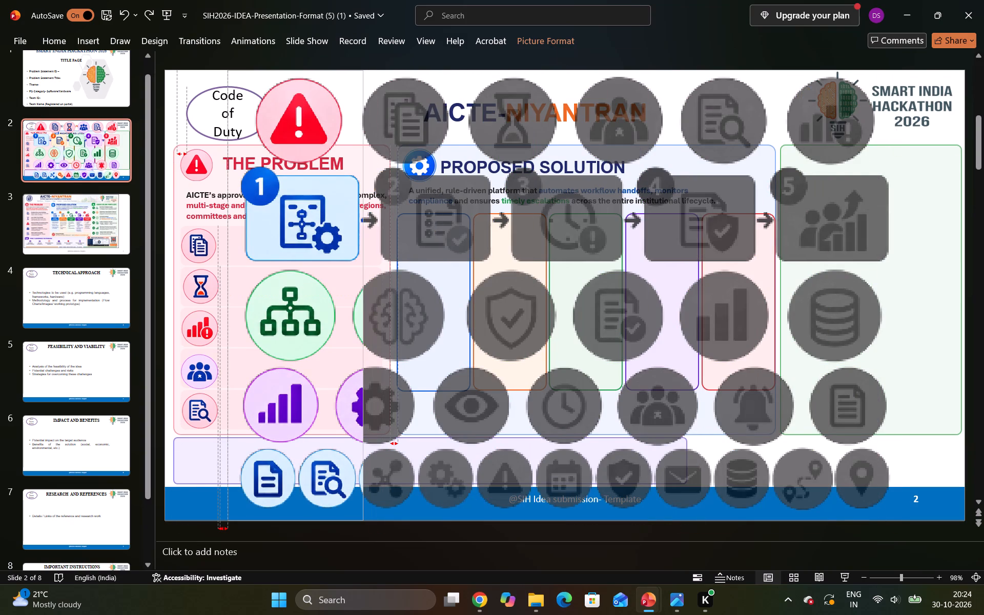
{"action": "left_click_drag", "start_coordinate": [363, 341], "coordinate": [362, 341]}
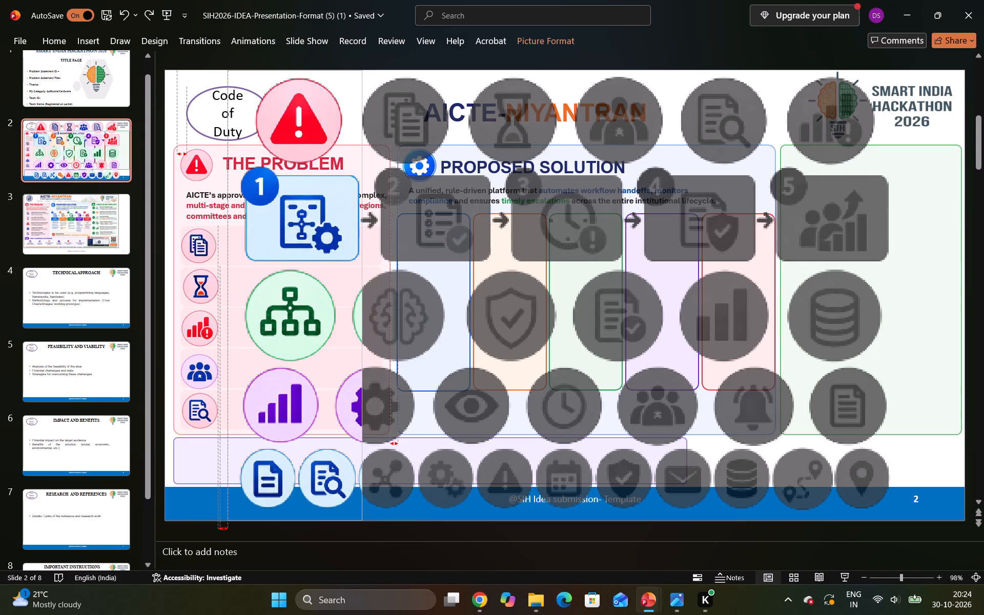
{"action": "left_click_drag", "start_coordinate": [362, 341], "coordinate": [362, 342]}
{"action": "left_click_drag", "start_coordinate": [362, 342], "coordinate": [361, 343]}
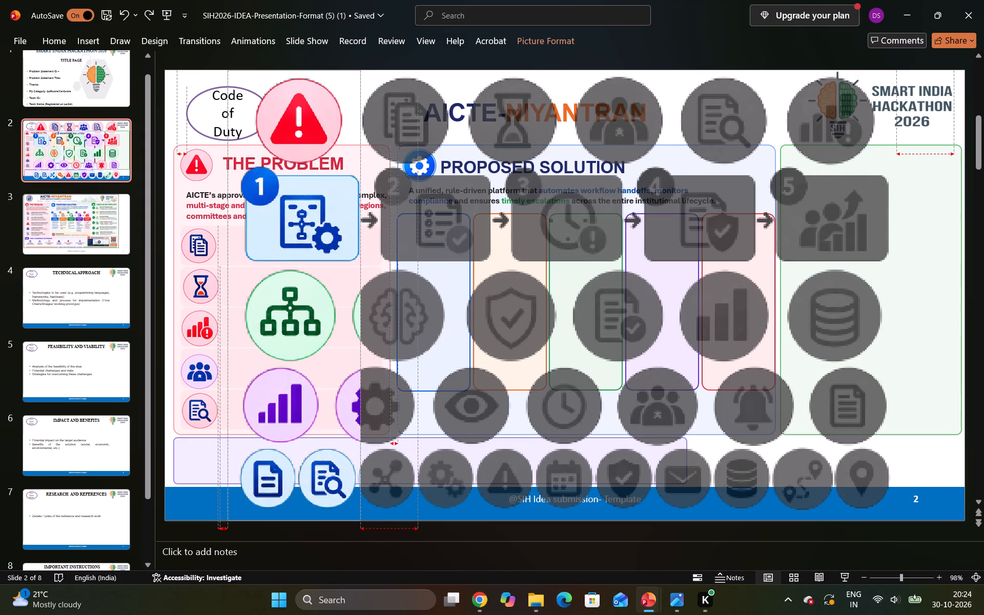
{"action": "left_click_drag", "start_coordinate": [361, 343], "coordinate": [361, 344]}
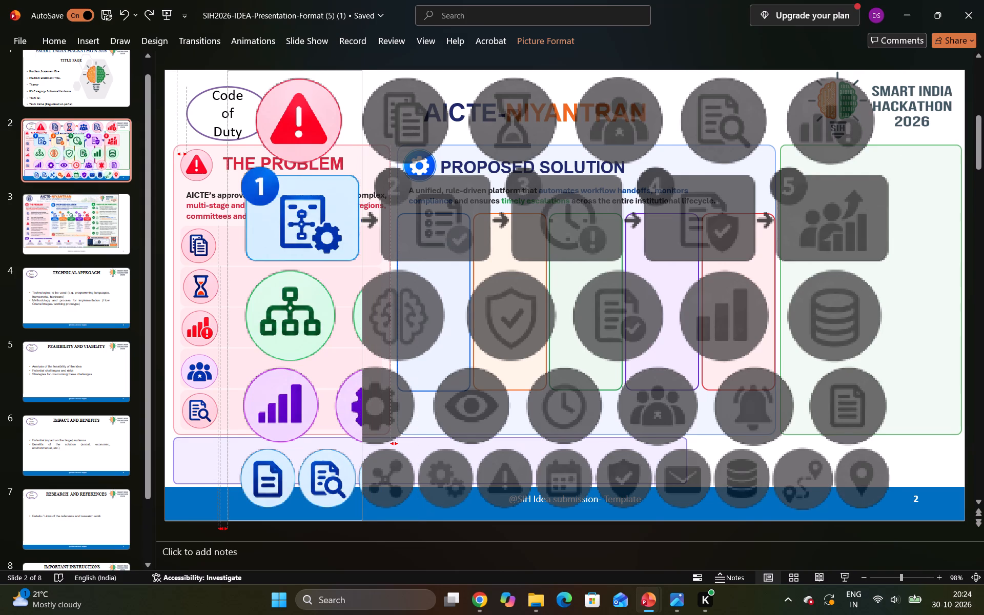
{"action": "left_click_drag", "start_coordinate": [361, 344], "coordinate": [361, 345]}
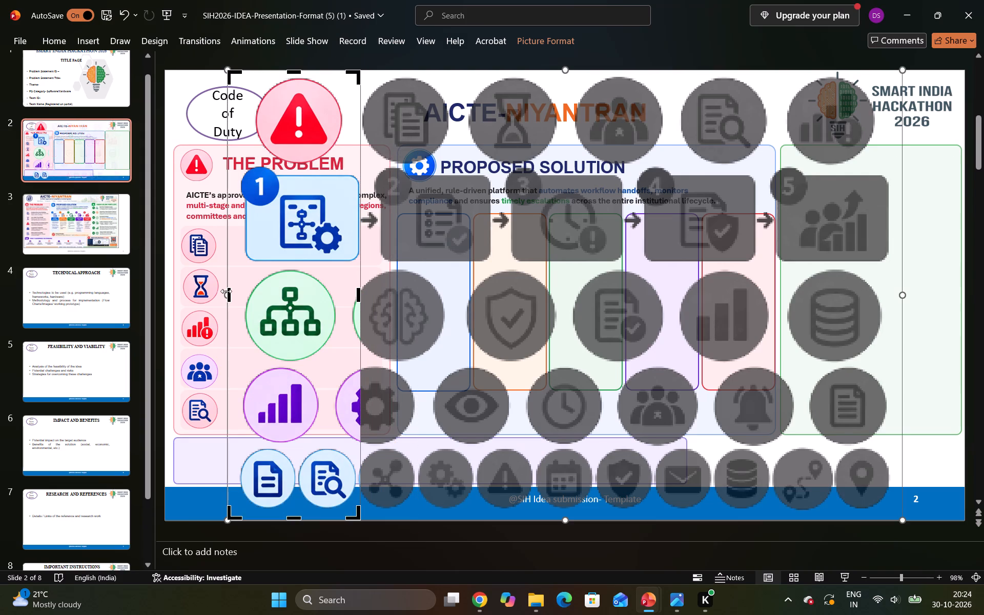
{"action": "left_click_drag", "start_coordinate": [228, 295], "coordinate": [238, 297]}
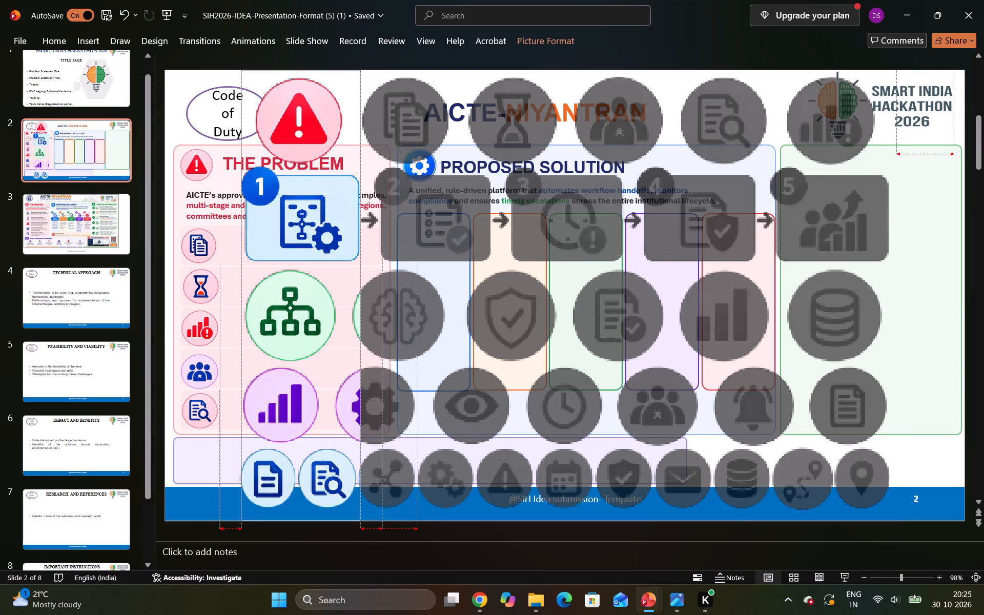
{"action": "left_click_drag", "start_coordinate": [238, 297], "coordinate": [237, 299]}
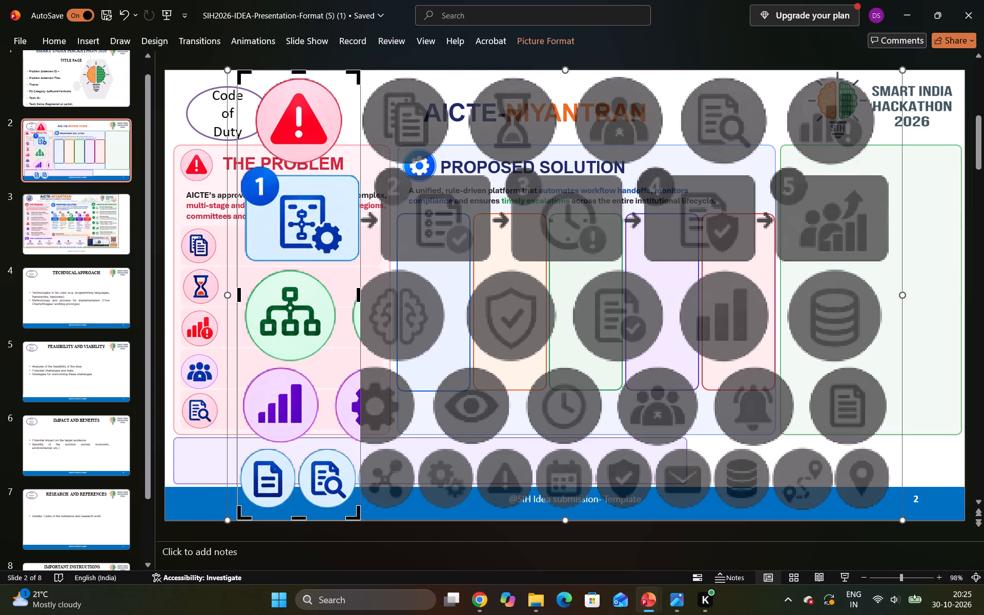
{"action": "left_click_drag", "start_coordinate": [299, 518], "coordinate": [312, 280]}
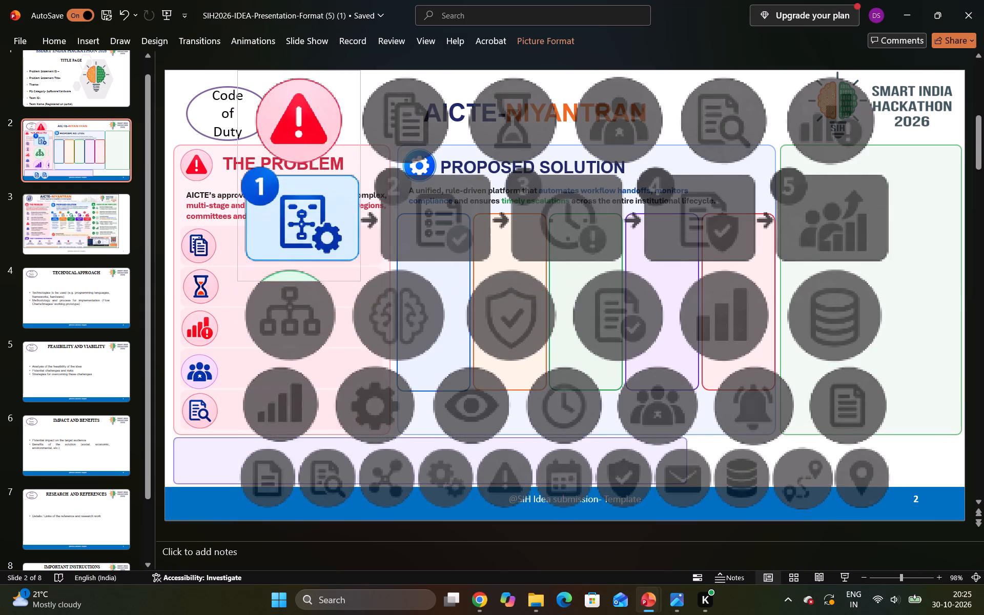
{"action": "left_click_drag", "start_coordinate": [312, 280], "coordinate": [313, 271]}
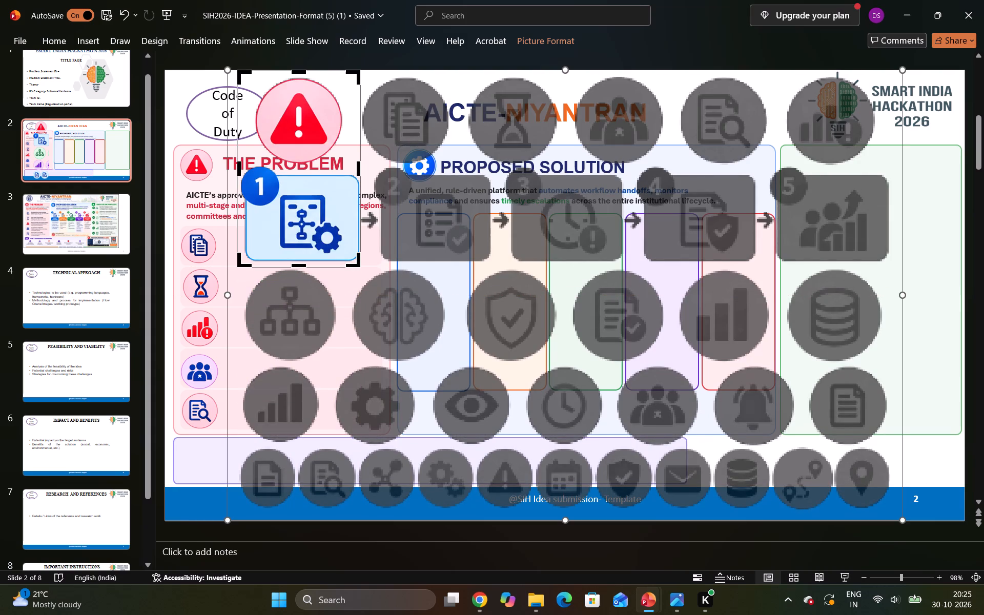
{"action": "left_click_drag", "start_coordinate": [299, 73], "coordinate": [305, 101]}
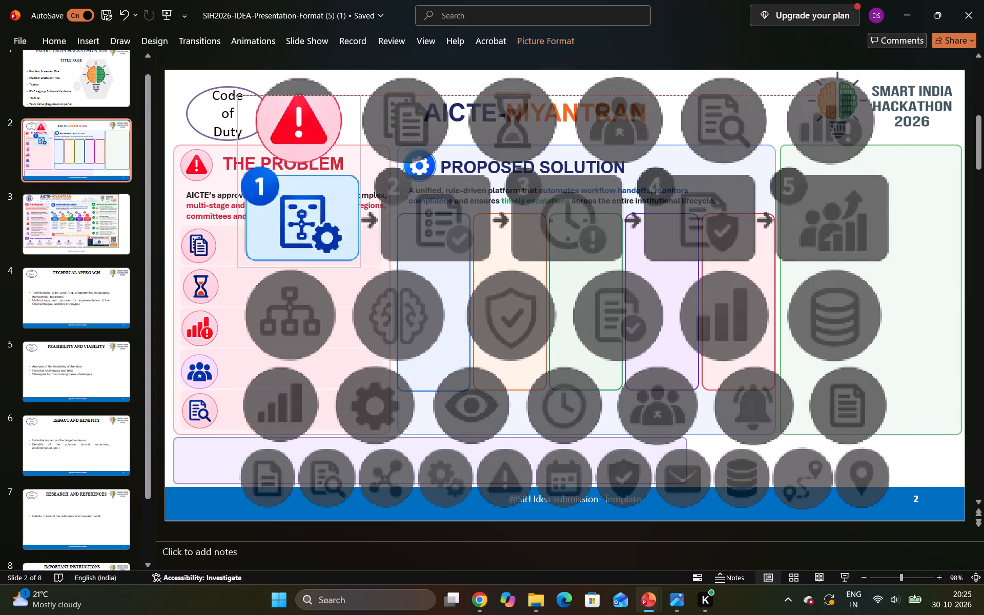
{"action": "left_click_drag", "start_coordinate": [305, 101], "coordinate": [315, 164]}
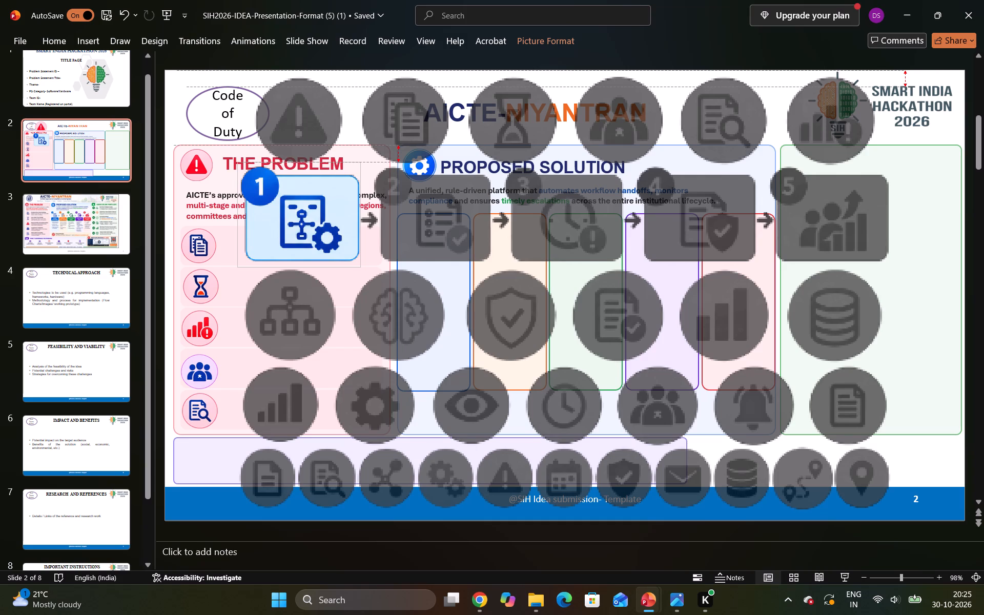
{"action": "left_click_drag", "start_coordinate": [315, 164], "coordinate": [315, 165]}
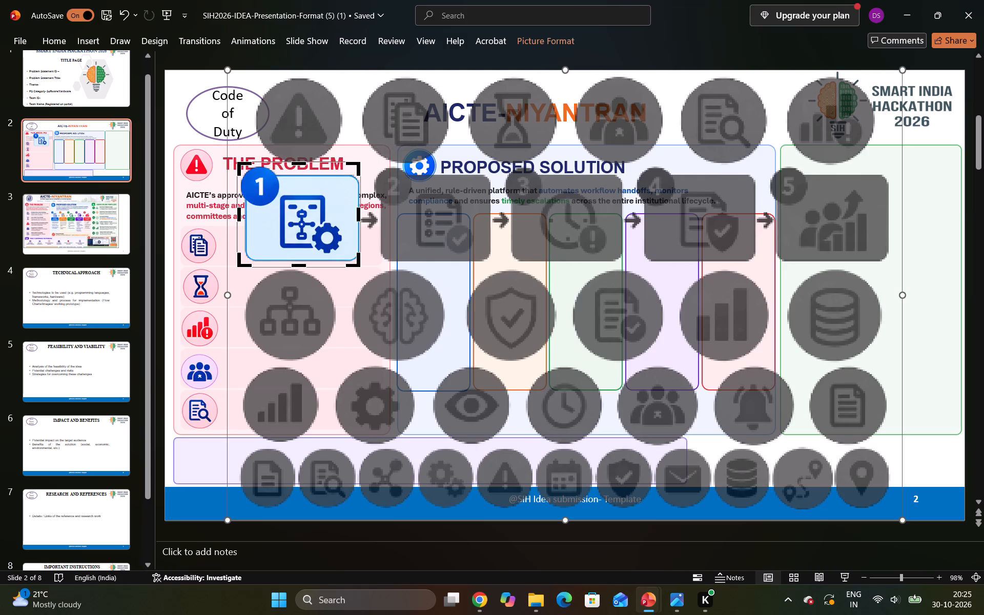
{"action": "left_click", "coordinate": [948, 132]}
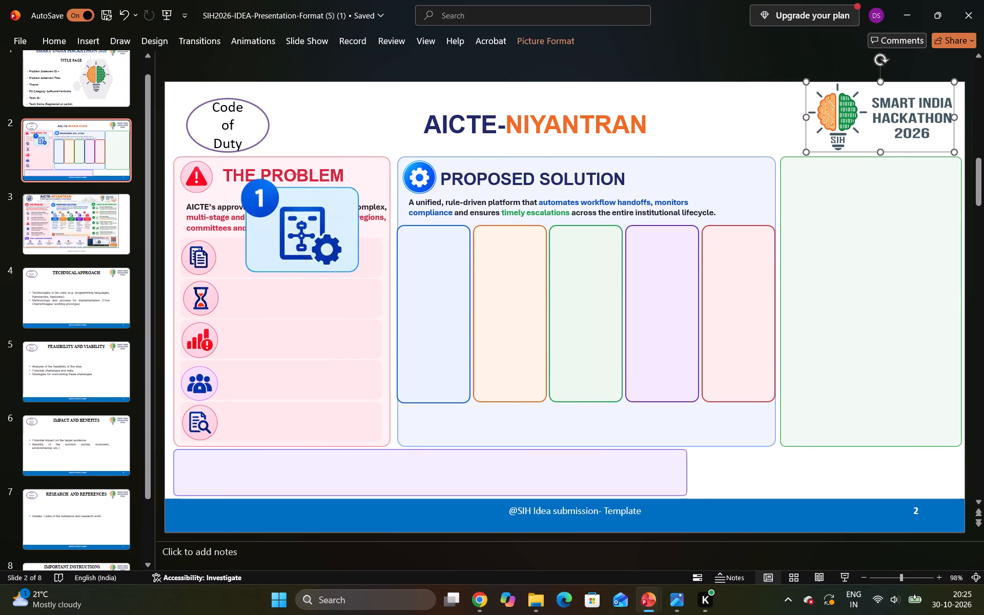
Shrink the cropped number 1 icon to about half its size and place it at the top of the blue box.
{"action": "left_click", "coordinate": [271, 239]}
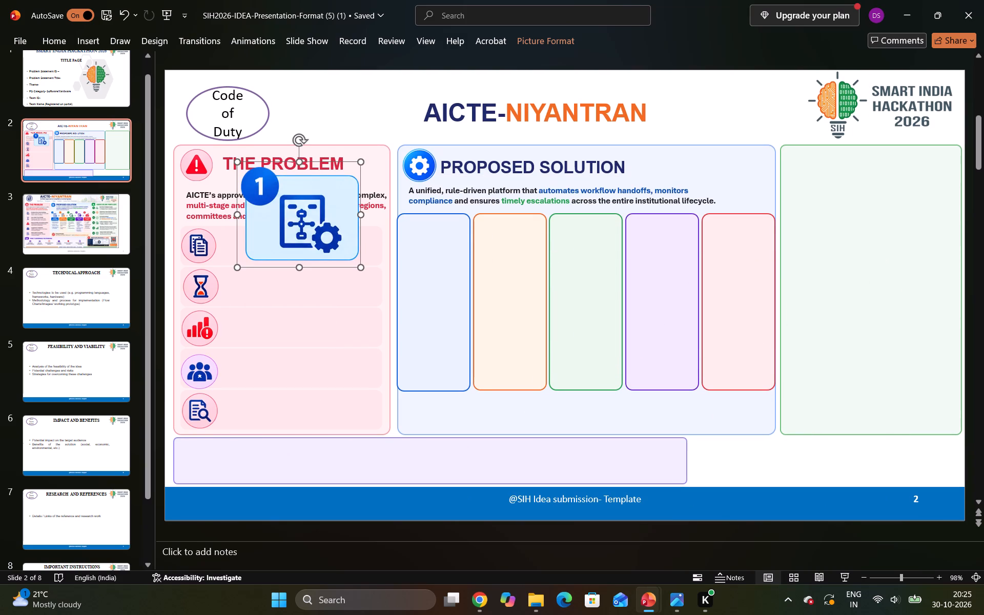
{"action": "left_click_drag", "start_coordinate": [362, 268], "coordinate": [295, 204]}
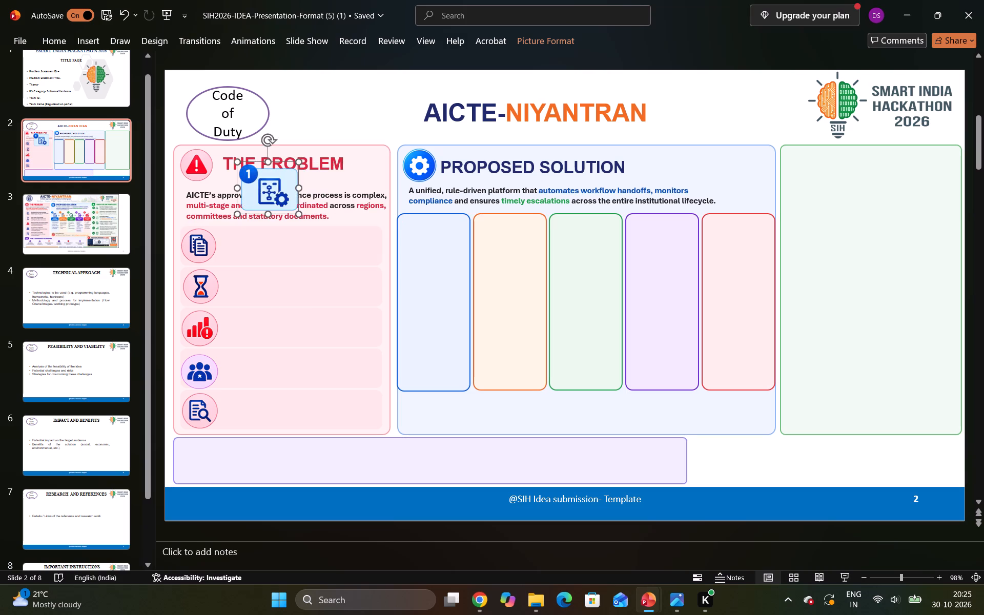
{"action": "left_click_drag", "start_coordinate": [272, 187], "coordinate": [436, 240]}
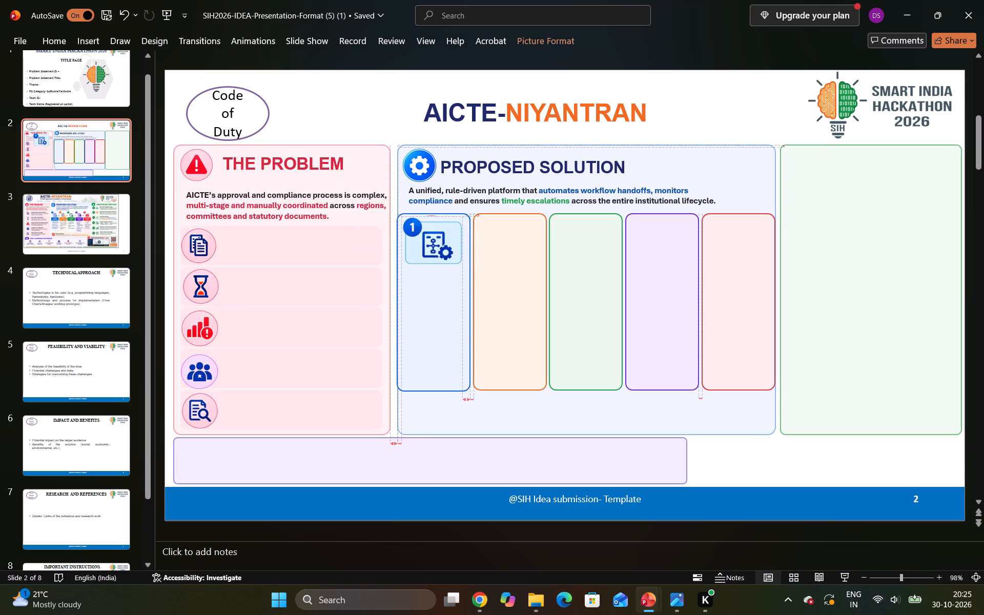
{"action": "left_click_drag", "start_coordinate": [436, 240], "coordinate": [435, 238]}
{"action": "left_click", "coordinate": [722, 82]}
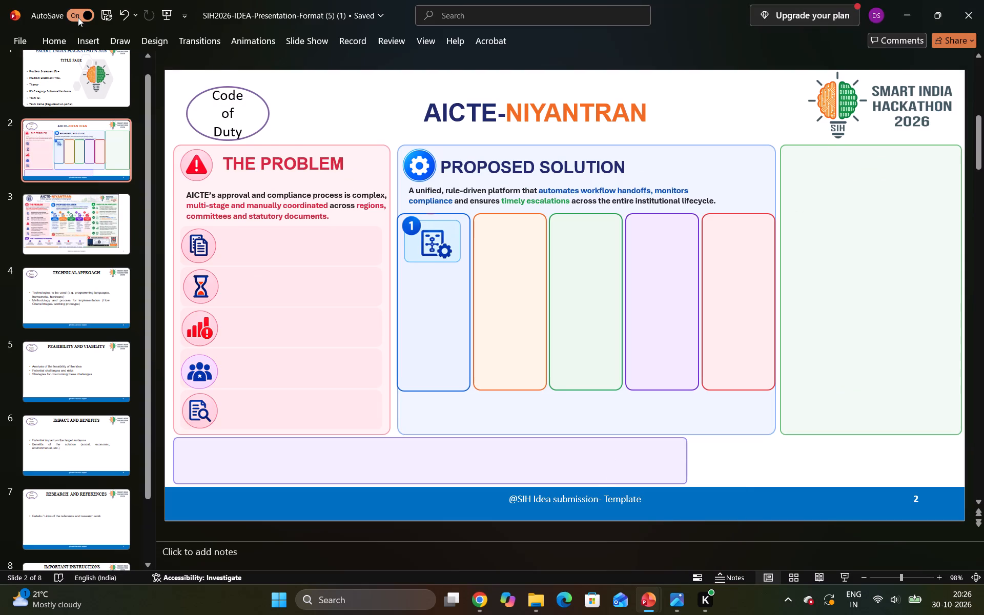
Insert the picture "Modern Infographic Icon Sheet" from the Downloads folder onto slide 2 again.
{"action": "left_click", "coordinate": [50, 35]}
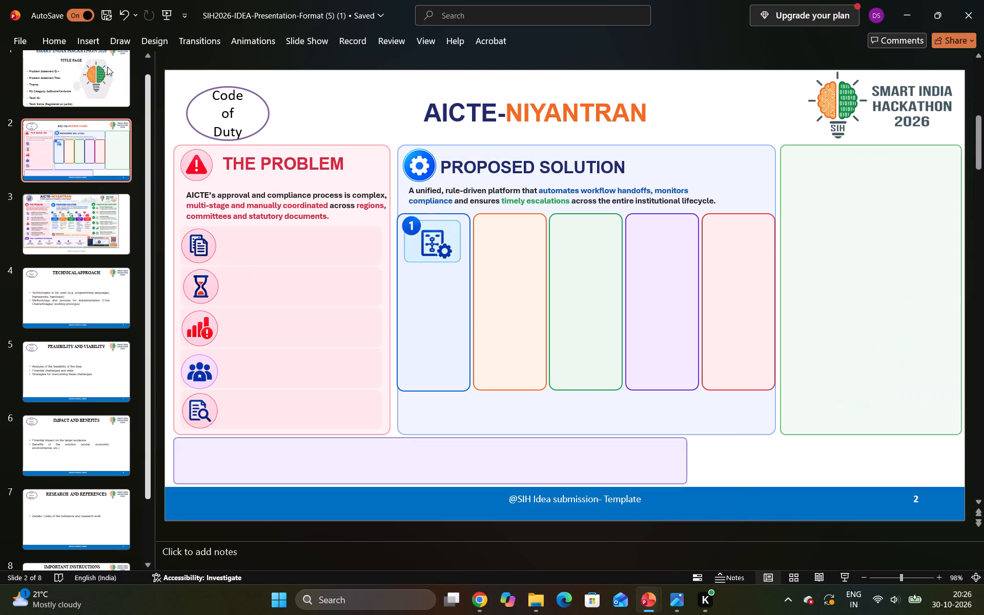
{"action": "left_click", "coordinate": [58, 42]}
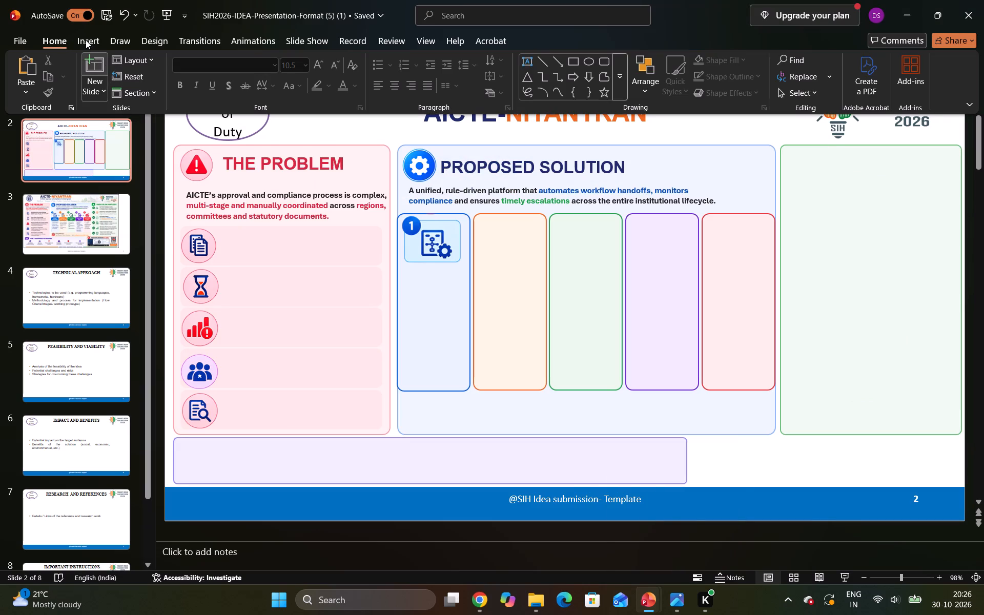
{"action": "left_click", "coordinate": [85, 40]}
{"action": "left_click", "coordinate": [98, 79]}
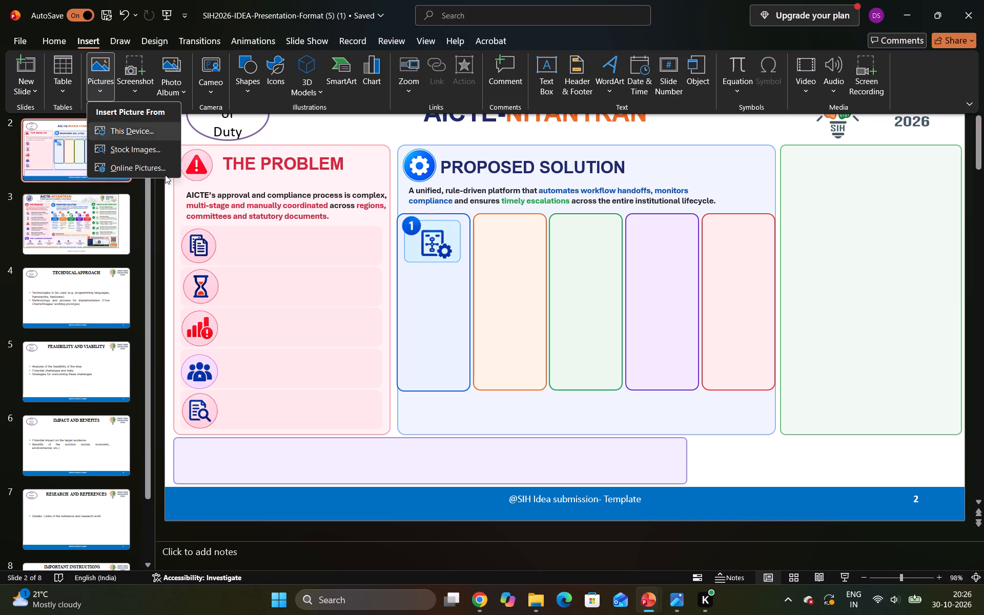
{"action": "left_click", "coordinate": [141, 138]}
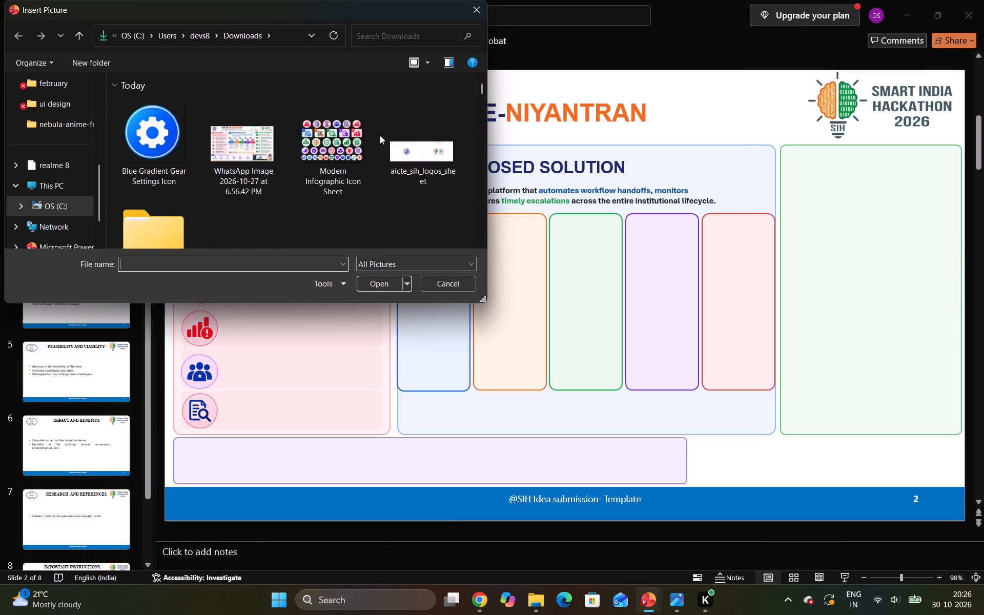
{"action": "left_click", "coordinate": [333, 139]}
{"action": "left_click", "coordinate": [385, 287]}
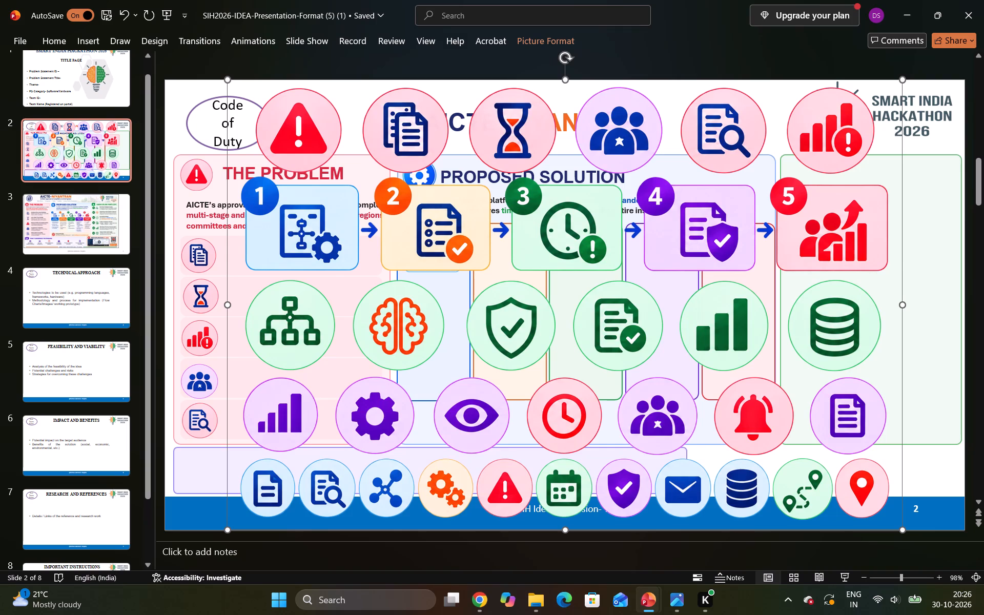
Crop the inserted icon sheet on all four sides so only the orange checklist icon numbered 2 remains.
{"action": "left_click", "coordinate": [545, 45]}
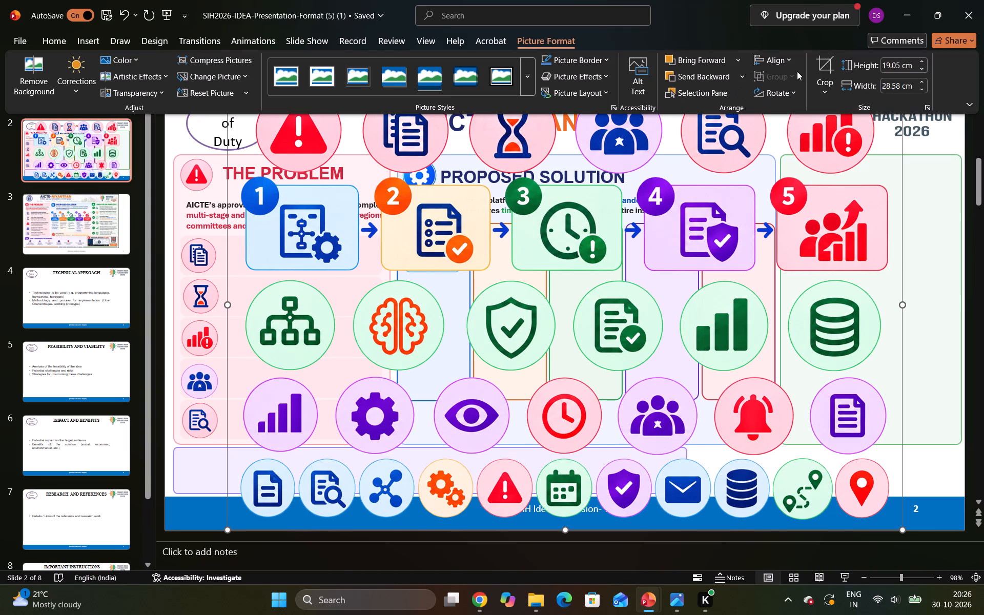
{"action": "left_click", "coordinate": [815, 70]}
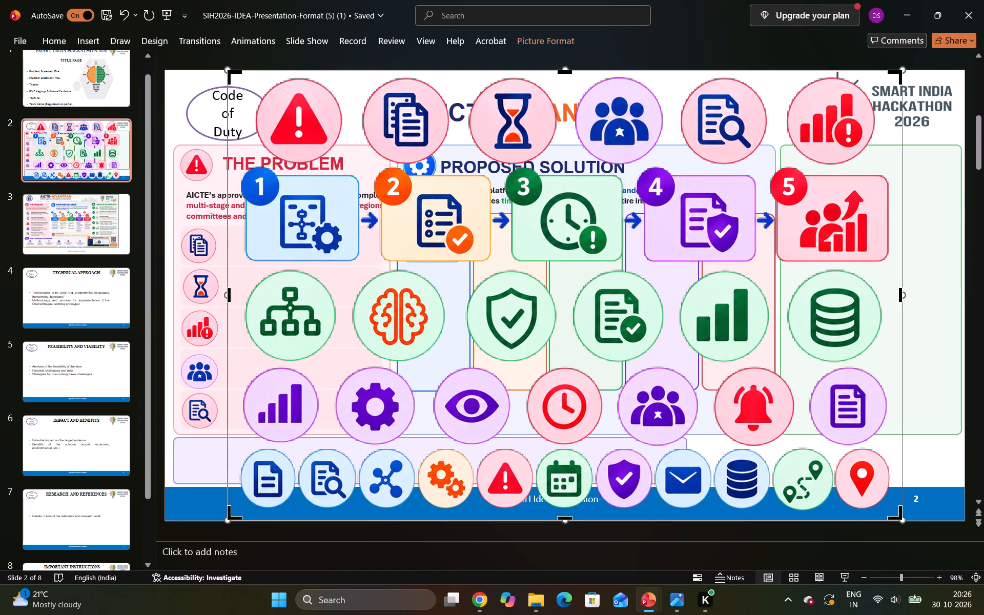
{"action": "left_click_drag", "start_coordinate": [229, 297], "coordinate": [379, 319]}
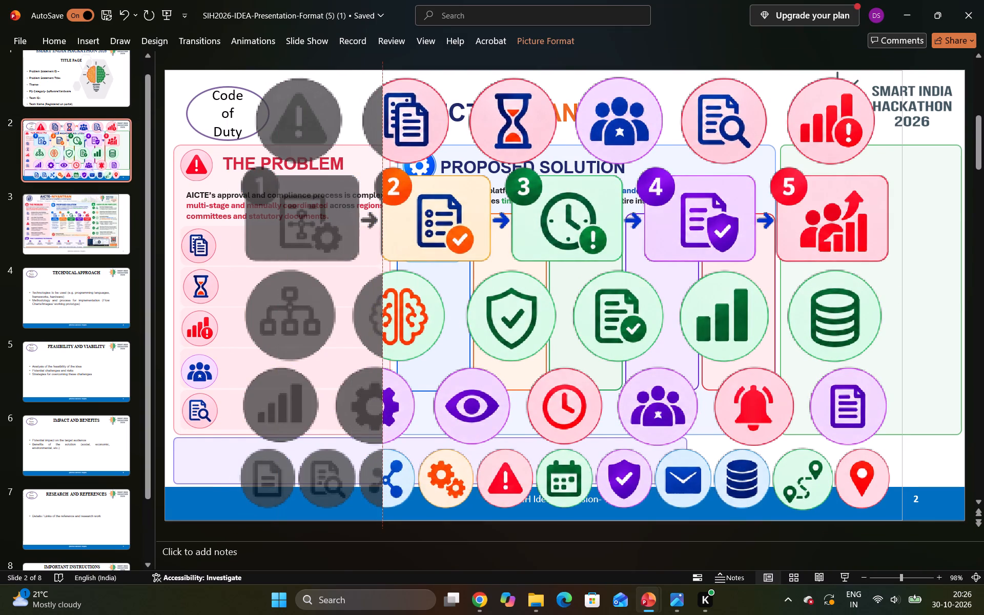
{"action": "left_click_drag", "start_coordinate": [379, 319], "coordinate": [374, 321]}
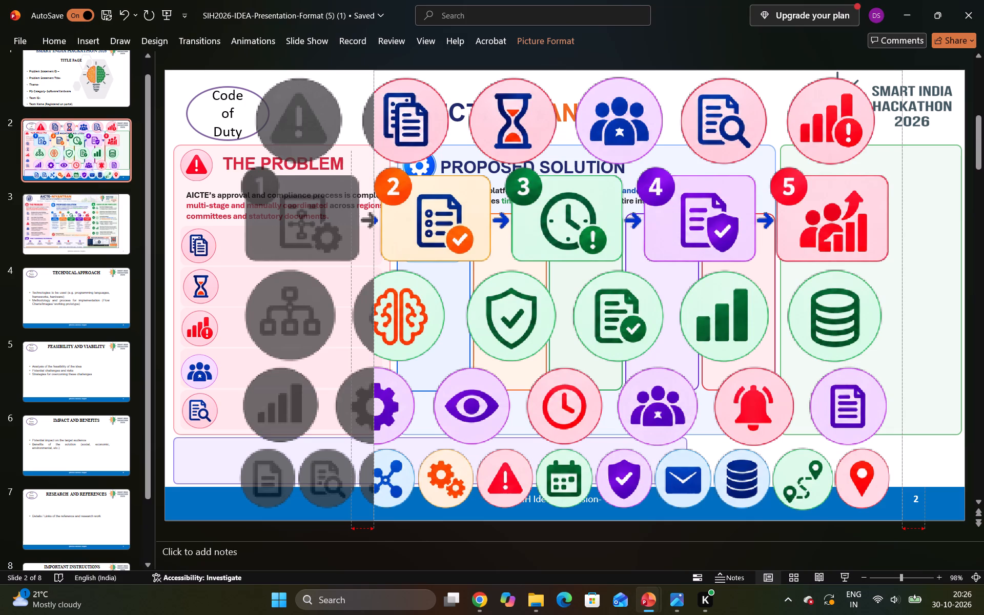
{"action": "left_click_drag", "start_coordinate": [374, 321], "coordinate": [375, 324]}
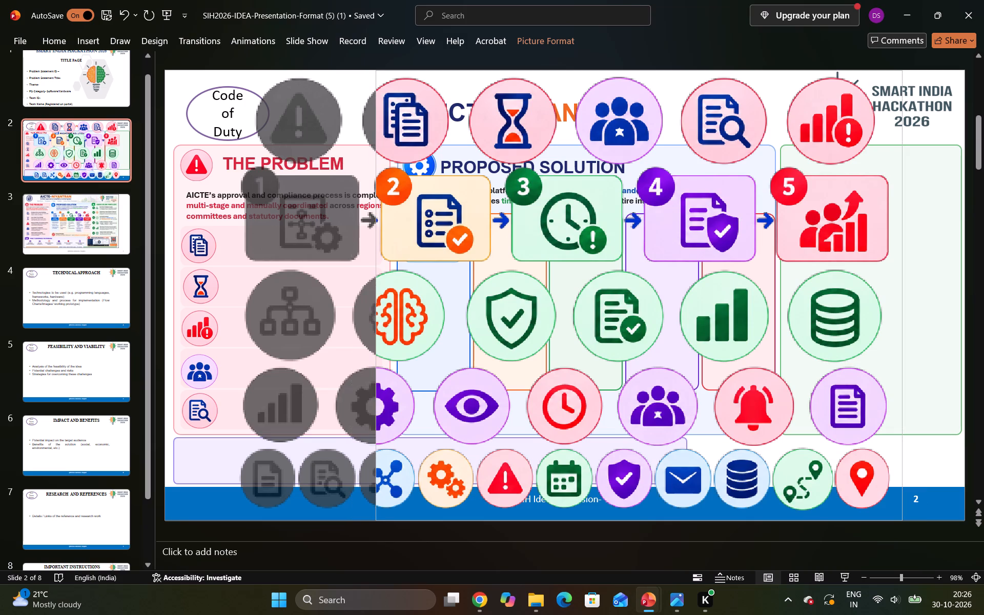
{"action": "left_click_drag", "start_coordinate": [375, 324], "coordinate": [374, 325]}
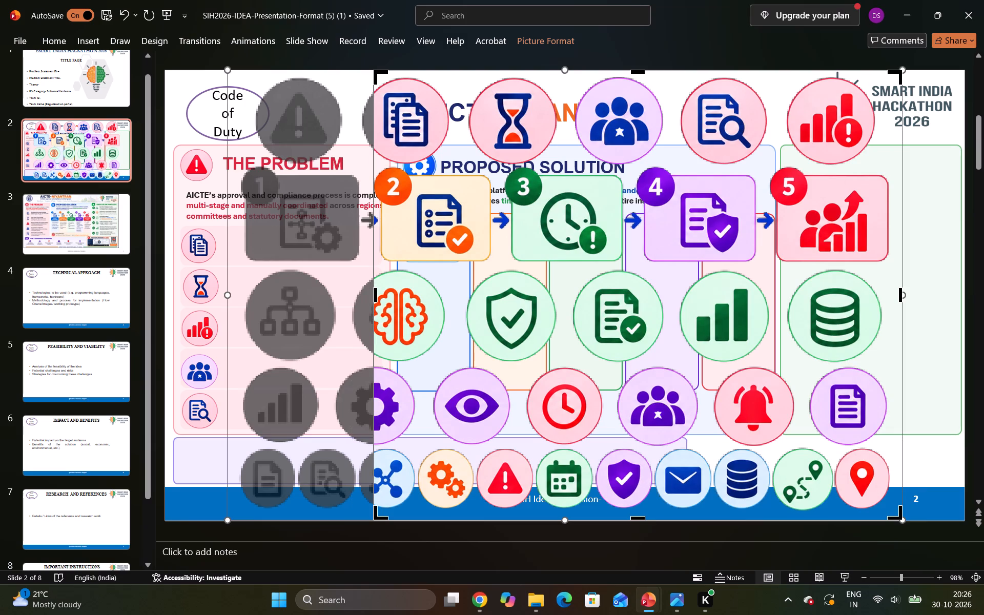
{"action": "left_click_drag", "start_coordinate": [900, 299], "coordinate": [845, 323]}
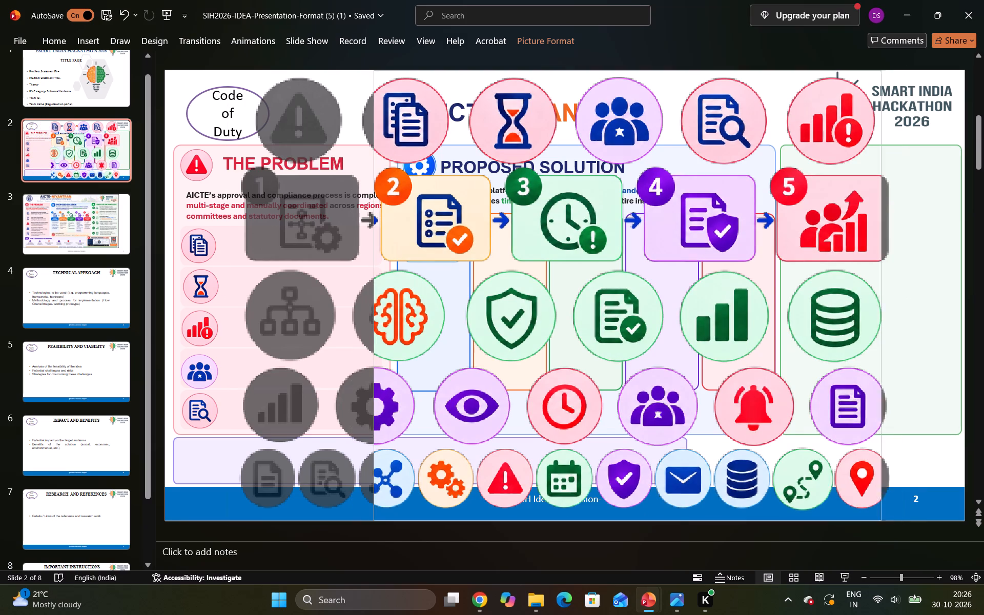
{"action": "left_click_drag", "start_coordinate": [845, 323], "coordinate": [495, 379]}
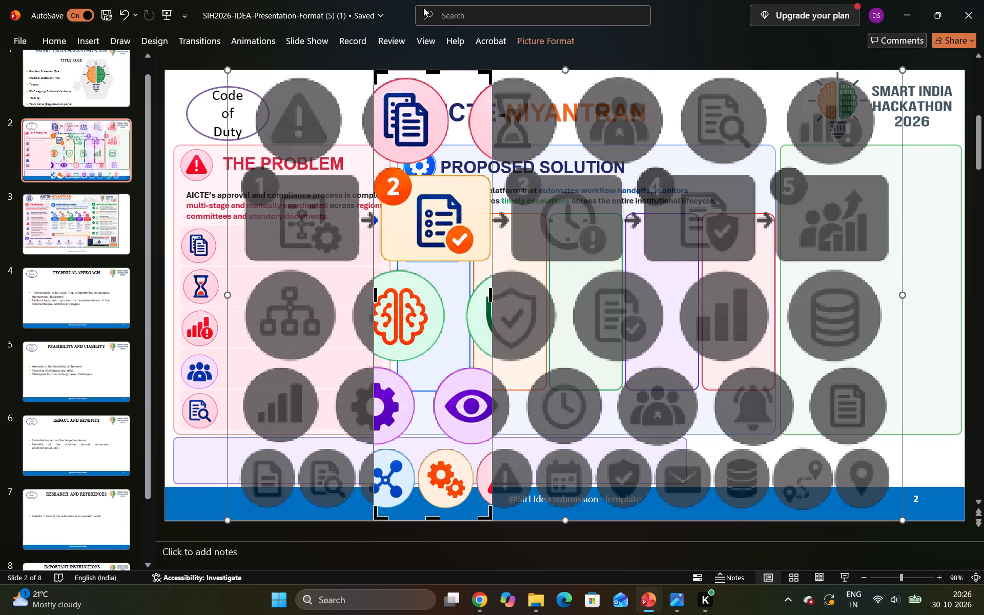
{"action": "left_click_drag", "start_coordinate": [430, 74], "coordinate": [426, 166]}
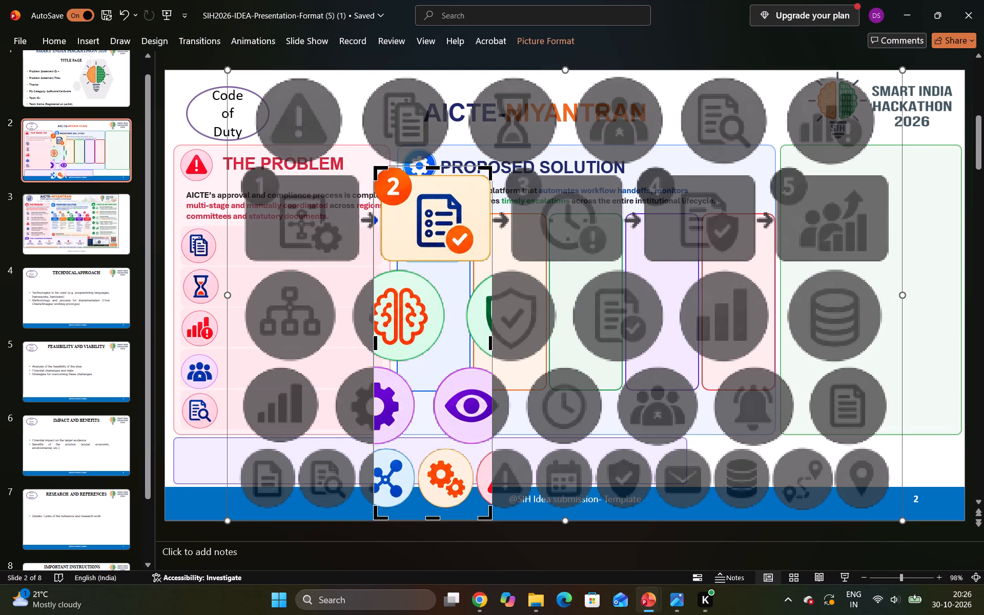
{"action": "left_click_drag", "start_coordinate": [438, 521], "coordinate": [464, 374]}
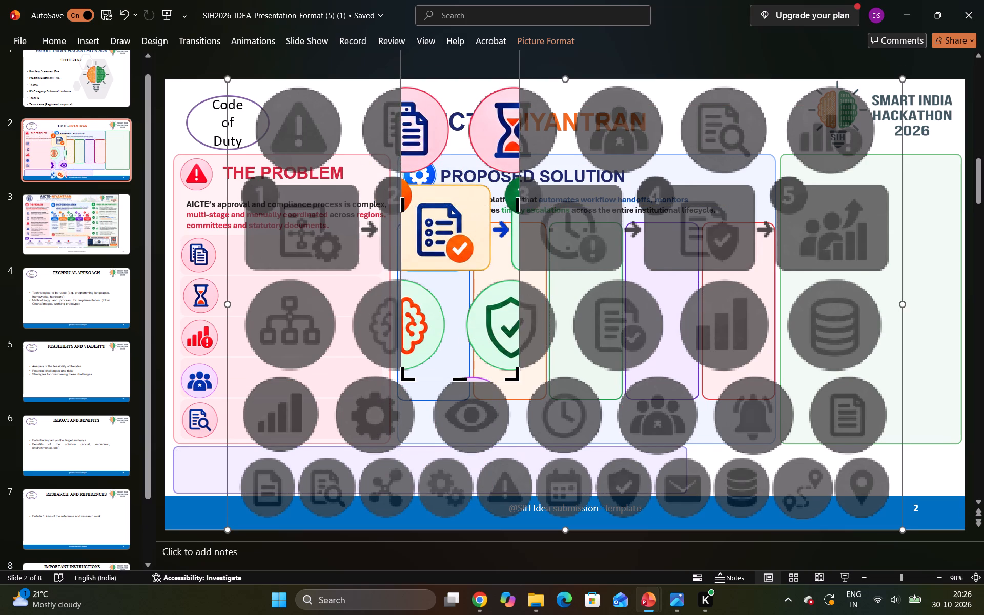
{"action": "key", "text": "ctrl+z"}
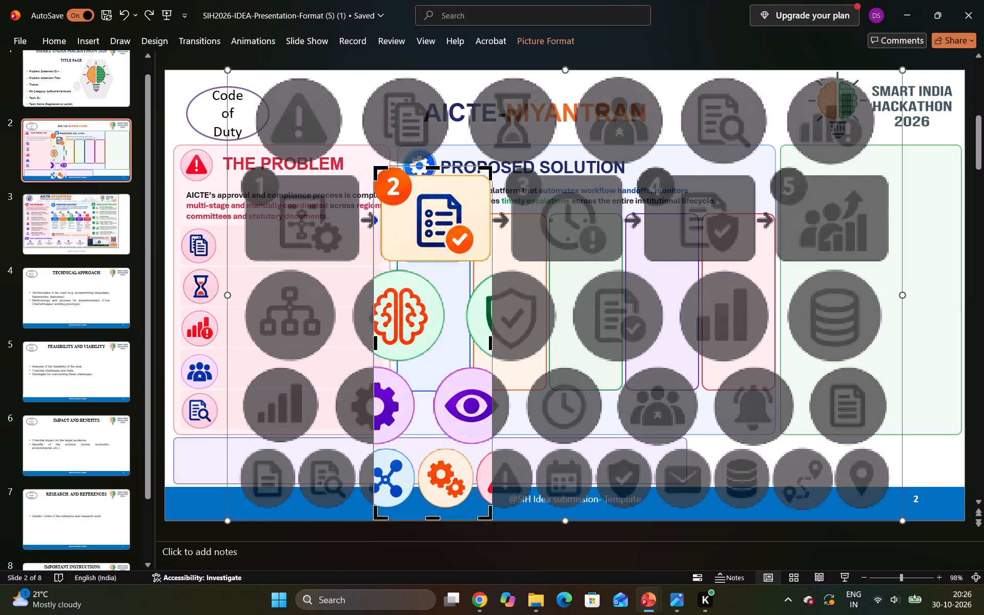
{"action": "left_click_drag", "start_coordinate": [434, 518], "coordinate": [447, 290]}
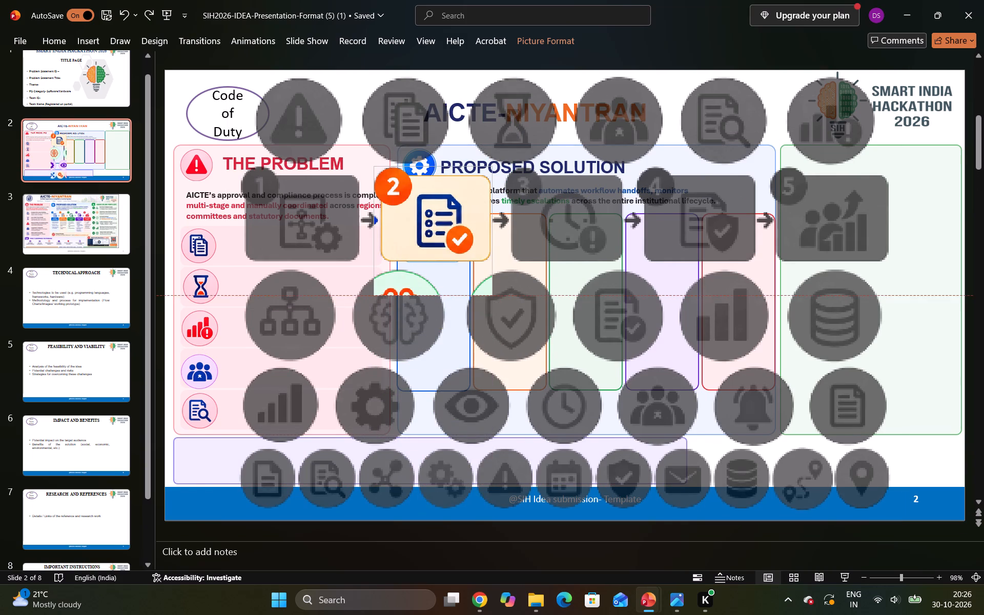
{"action": "left_click_drag", "start_coordinate": [447, 290], "coordinate": [446, 276]}
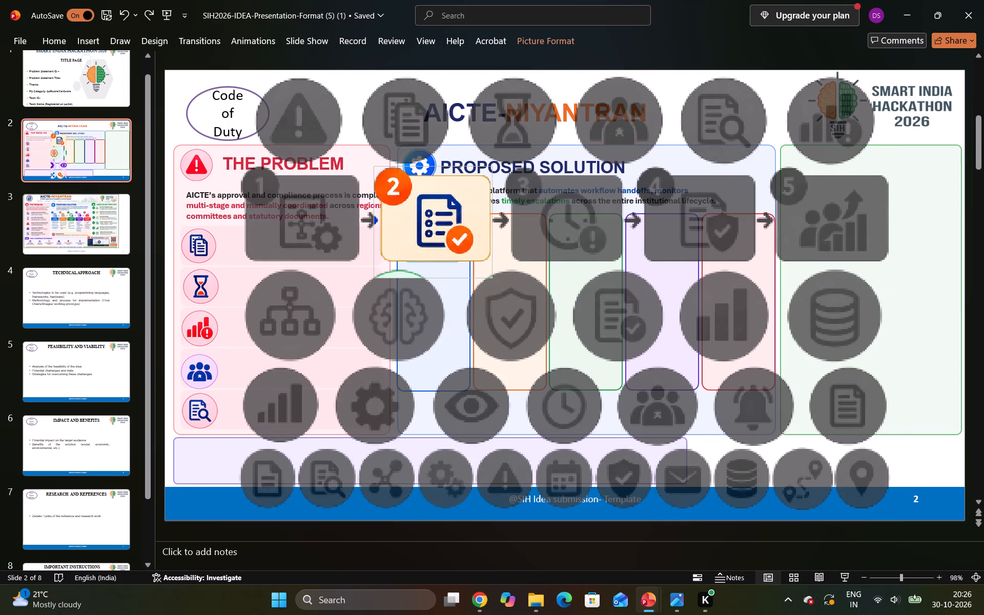
{"action": "left_click_drag", "start_coordinate": [446, 276], "coordinate": [439, 267]}
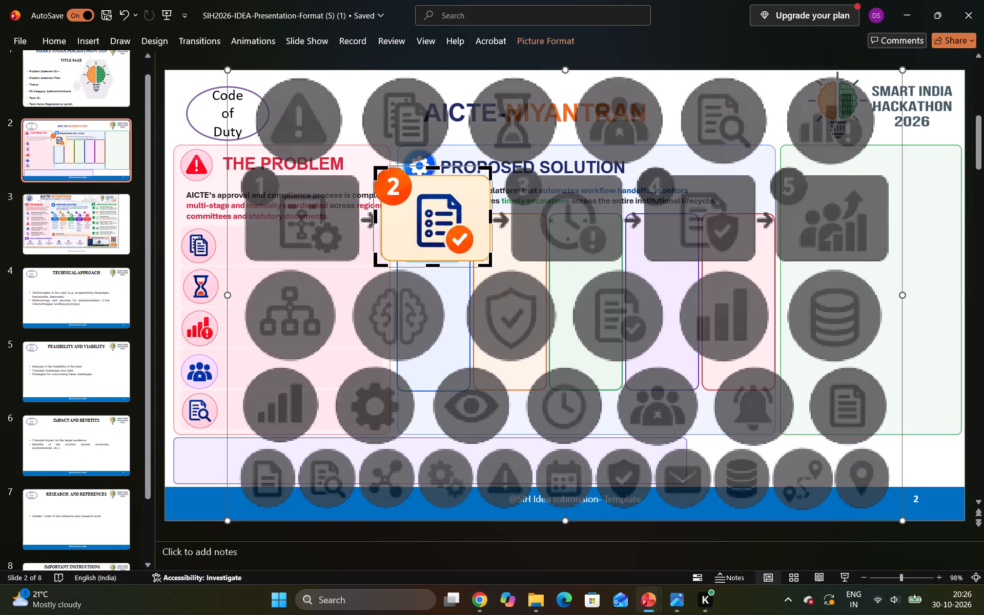
{"action": "left_click", "coordinate": [375, 217]}
{"action": "left_click", "coordinate": [535, 64]}
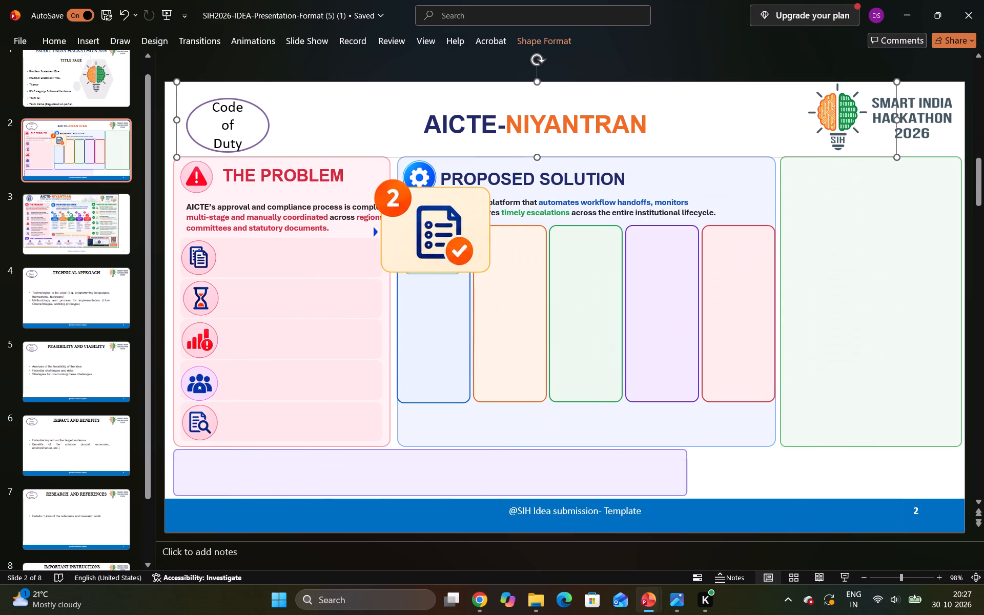
Shrink the cropped number 2 icon to about half its size and place it at the top of the orange box.
{"action": "left_click_drag", "start_coordinate": [440, 232], "coordinate": [531, 249]}
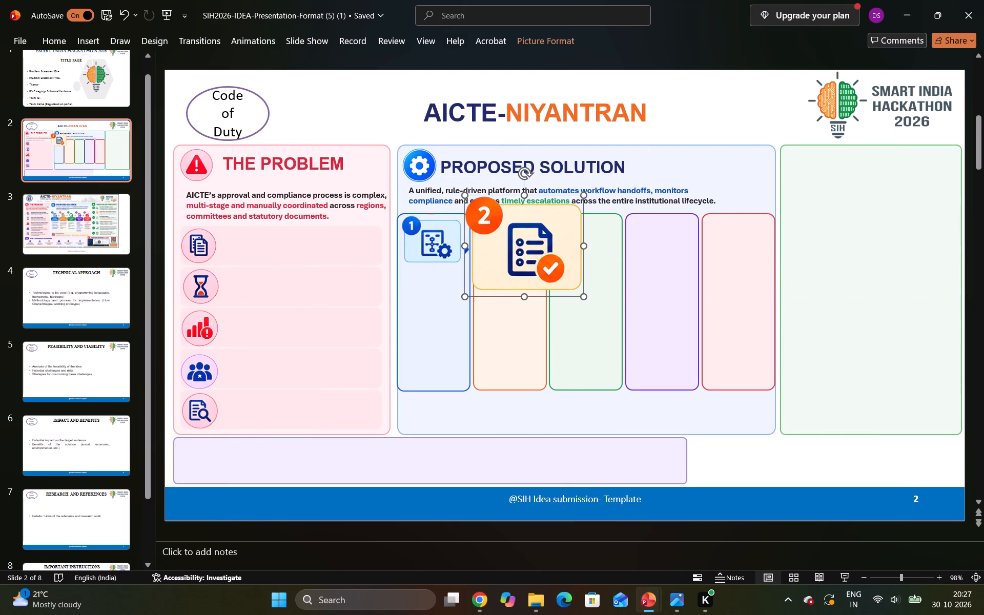
{"action": "left_click_drag", "start_coordinate": [586, 296], "coordinate": [562, 267]}
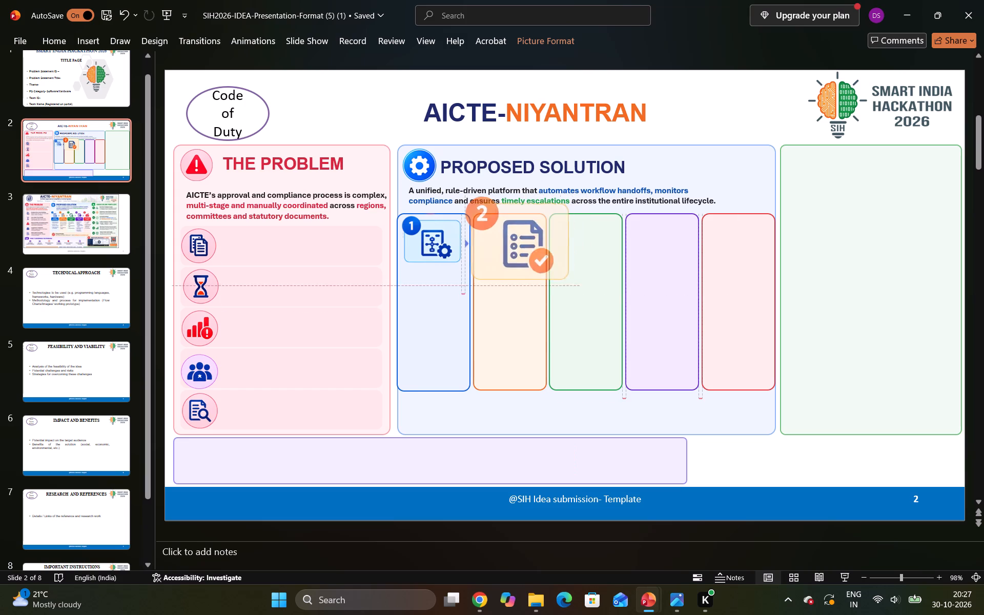
{"action": "left_click_drag", "start_coordinate": [562, 267], "coordinate": [526, 229]}
{"action": "left_click_drag", "start_coordinate": [491, 217], "coordinate": [506, 235]}
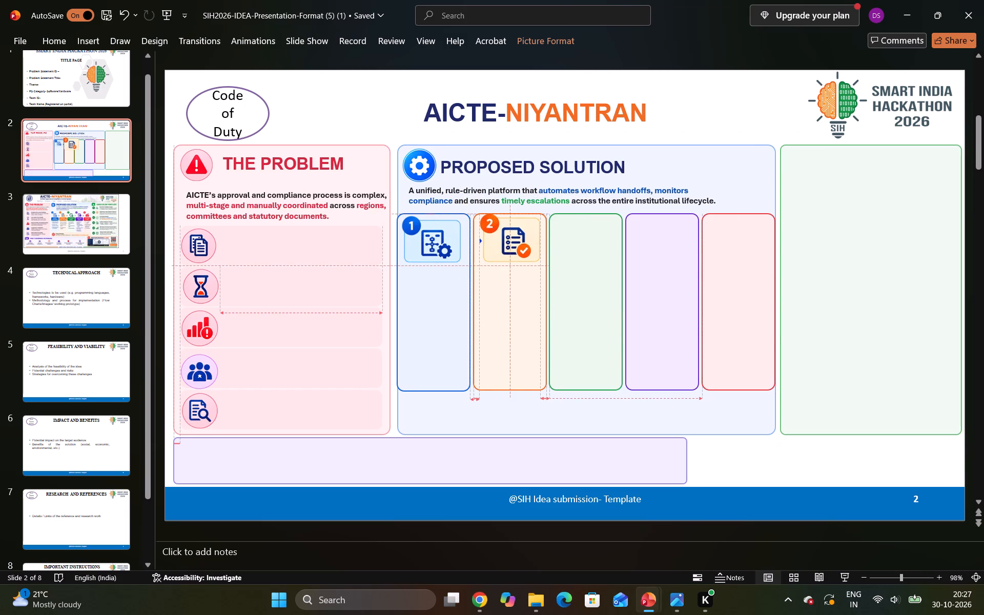
{"action": "left_click_drag", "start_coordinate": [506, 235], "coordinate": [504, 235]}
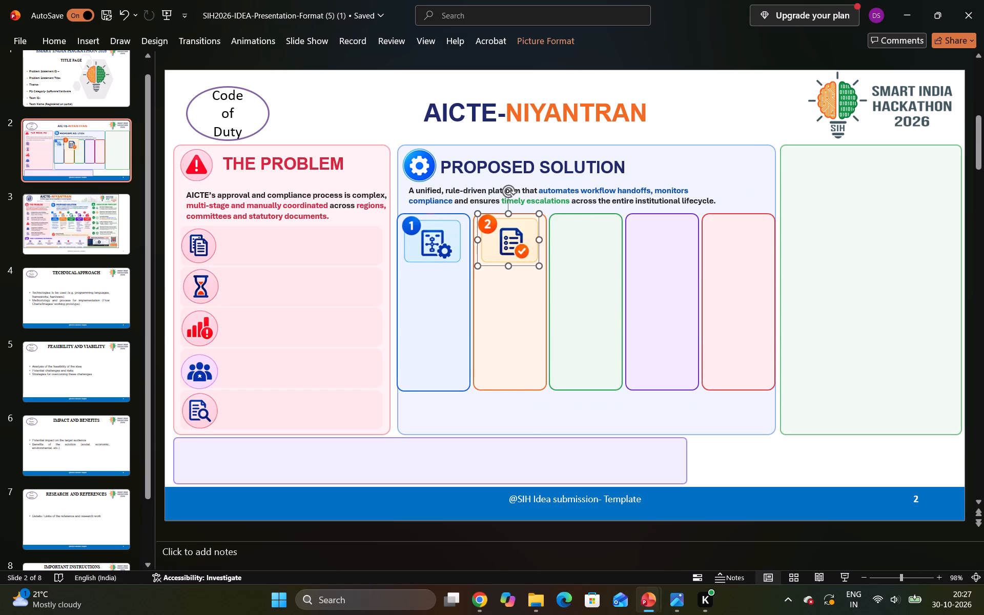
{"action": "left_click", "coordinate": [388, 112]}
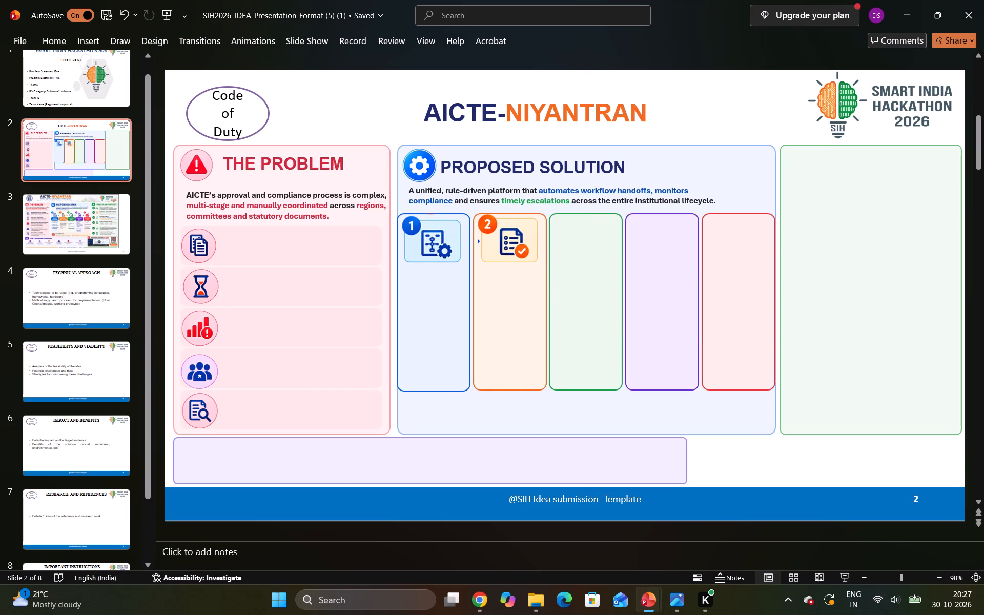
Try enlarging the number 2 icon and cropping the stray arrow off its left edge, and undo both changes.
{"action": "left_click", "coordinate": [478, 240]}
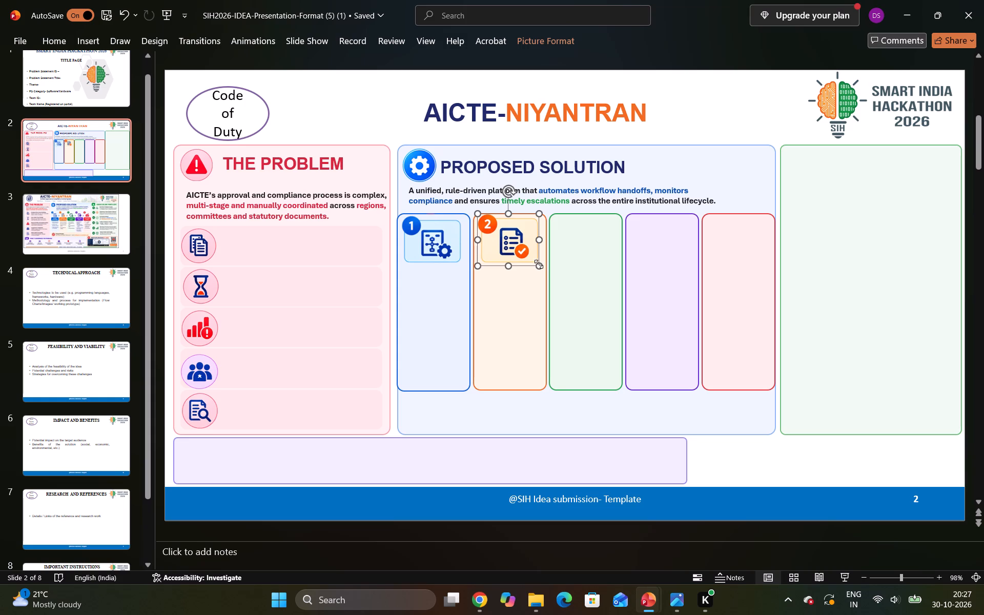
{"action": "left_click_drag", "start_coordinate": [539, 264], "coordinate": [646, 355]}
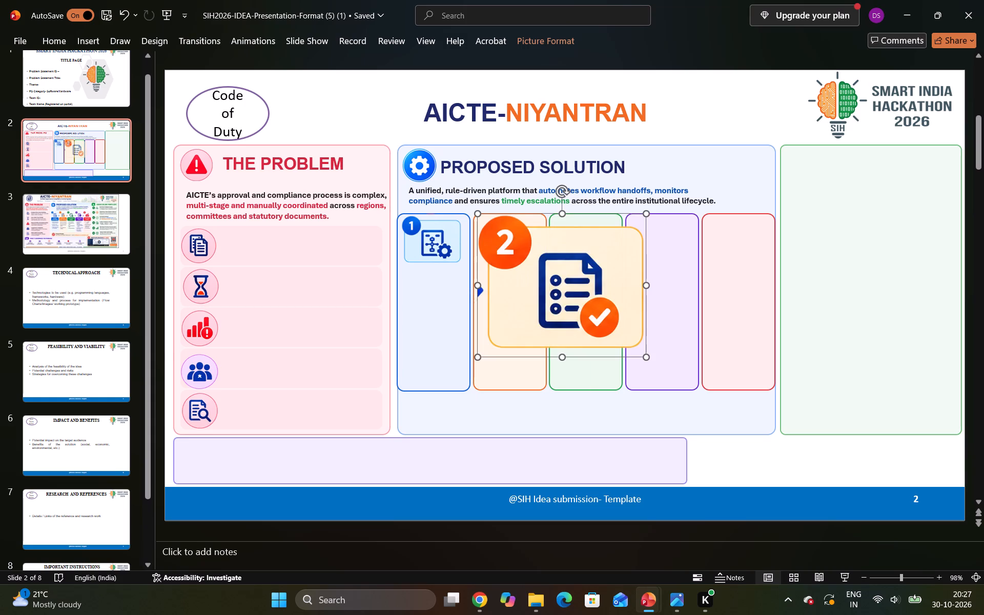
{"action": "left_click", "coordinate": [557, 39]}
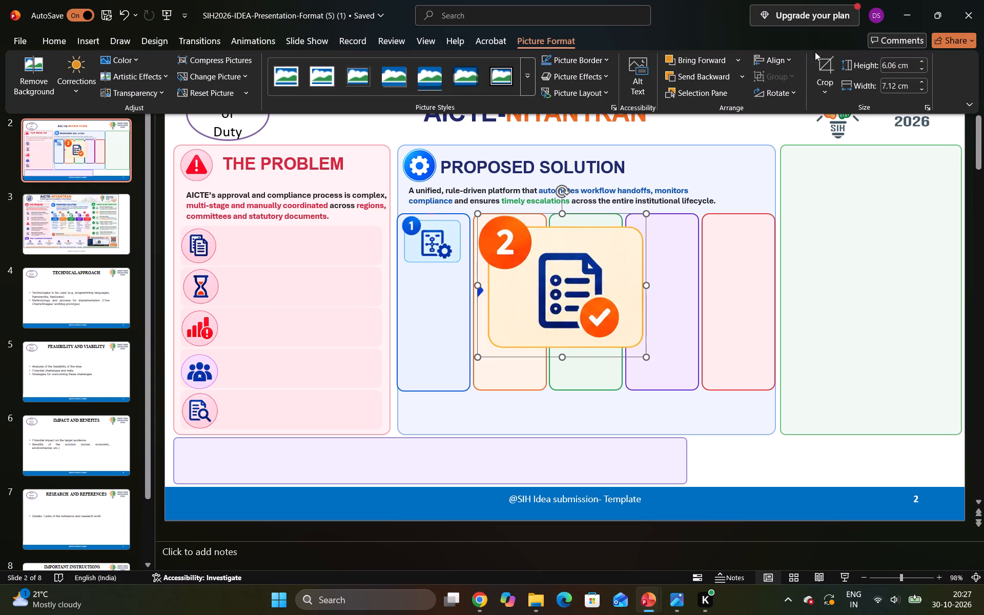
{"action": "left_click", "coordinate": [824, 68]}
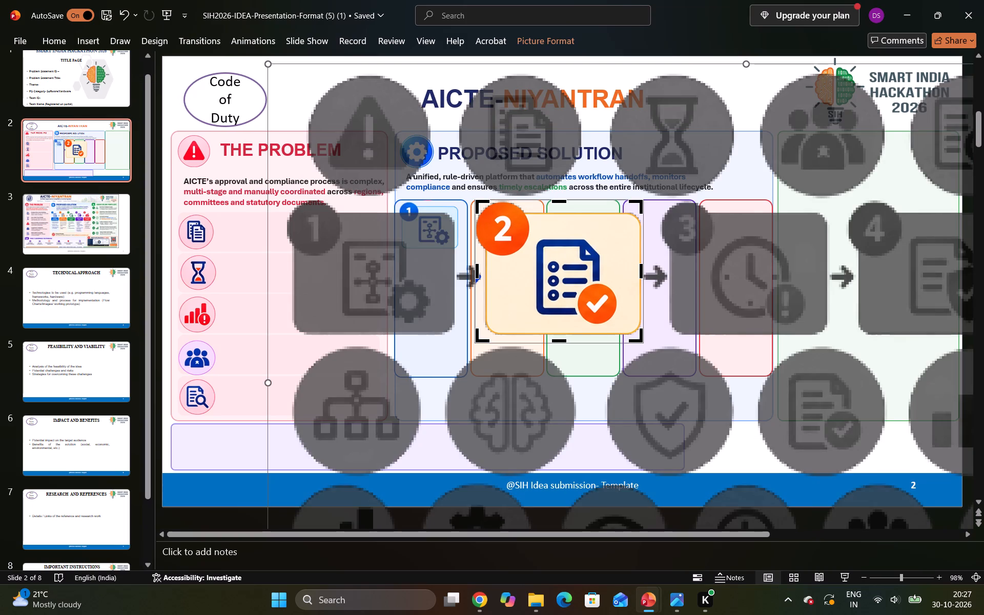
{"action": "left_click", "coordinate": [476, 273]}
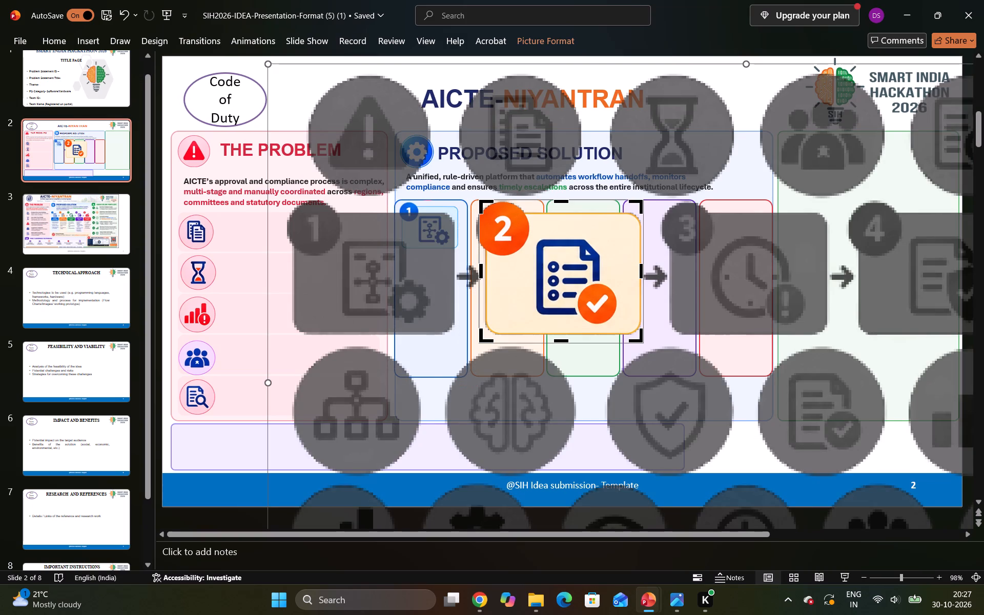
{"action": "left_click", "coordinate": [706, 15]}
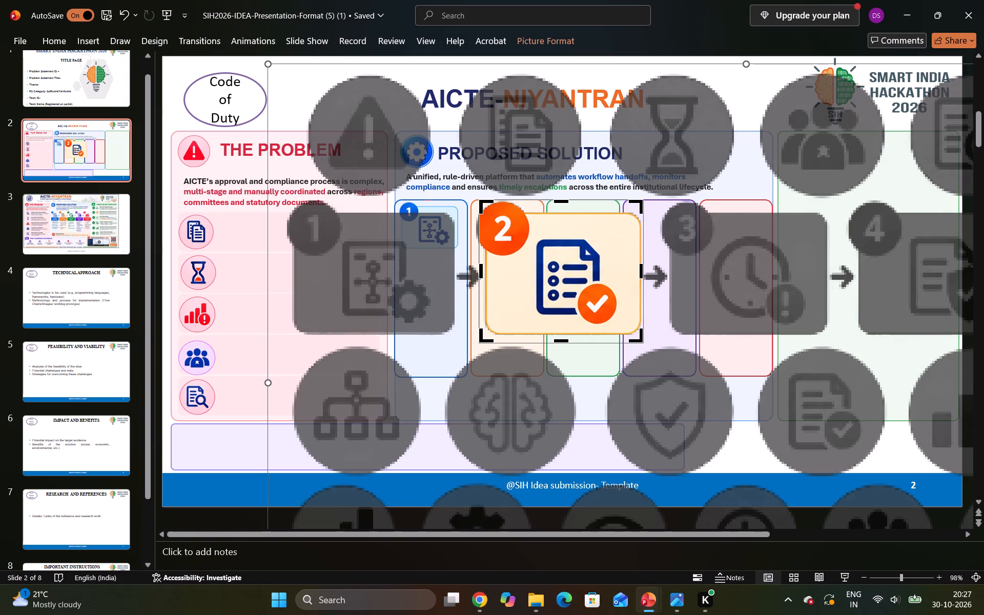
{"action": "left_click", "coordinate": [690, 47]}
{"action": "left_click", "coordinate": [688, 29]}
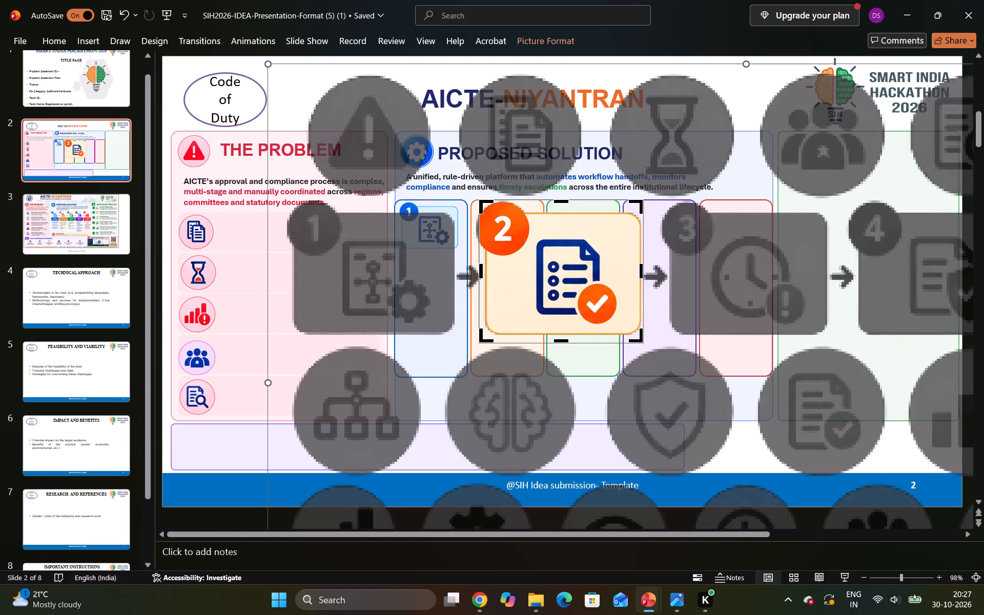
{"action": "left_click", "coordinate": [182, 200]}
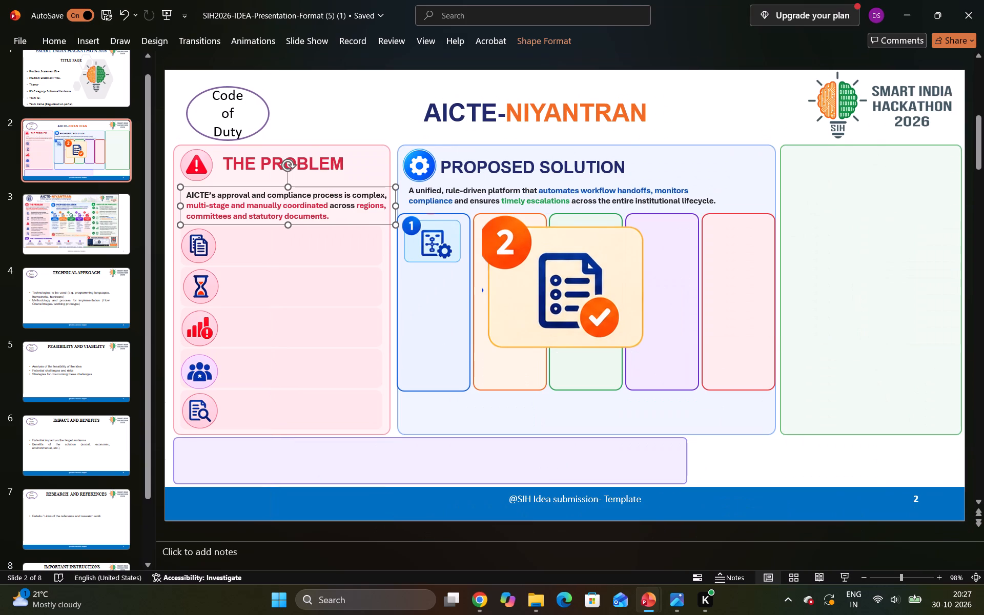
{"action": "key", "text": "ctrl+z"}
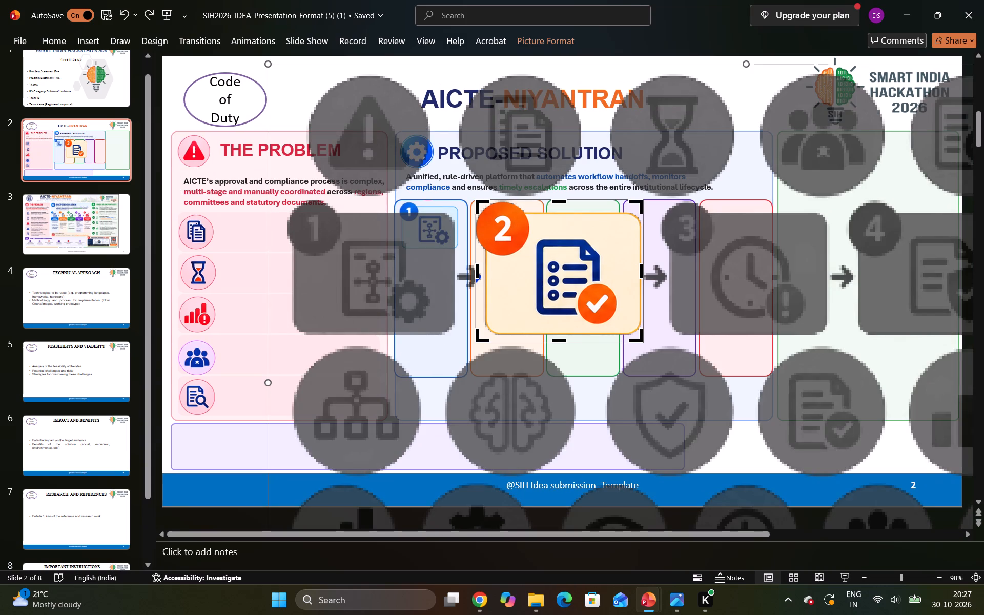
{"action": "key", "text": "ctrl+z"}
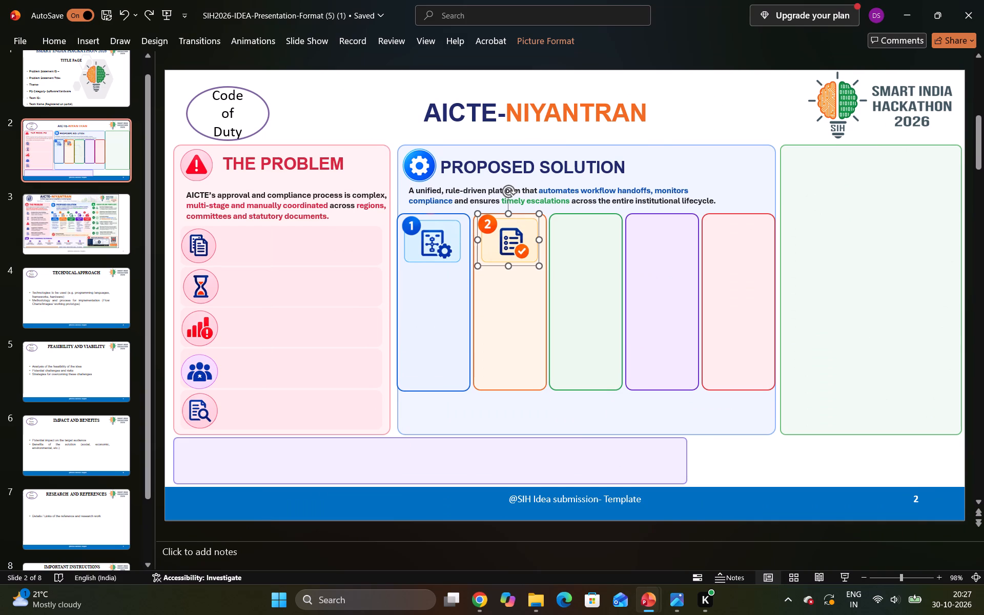
Resize the number 2 icon to match the number 1 icon, laying it over that icon to compare their sizes.
{"action": "left_click", "coordinate": [666, 138]}
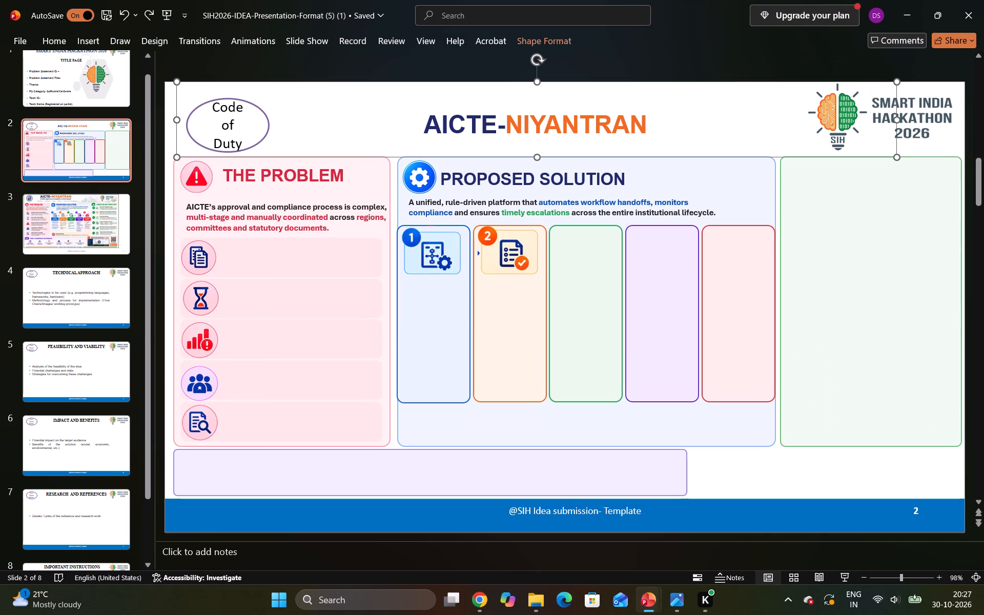
{"action": "left_click", "coordinate": [516, 256]}
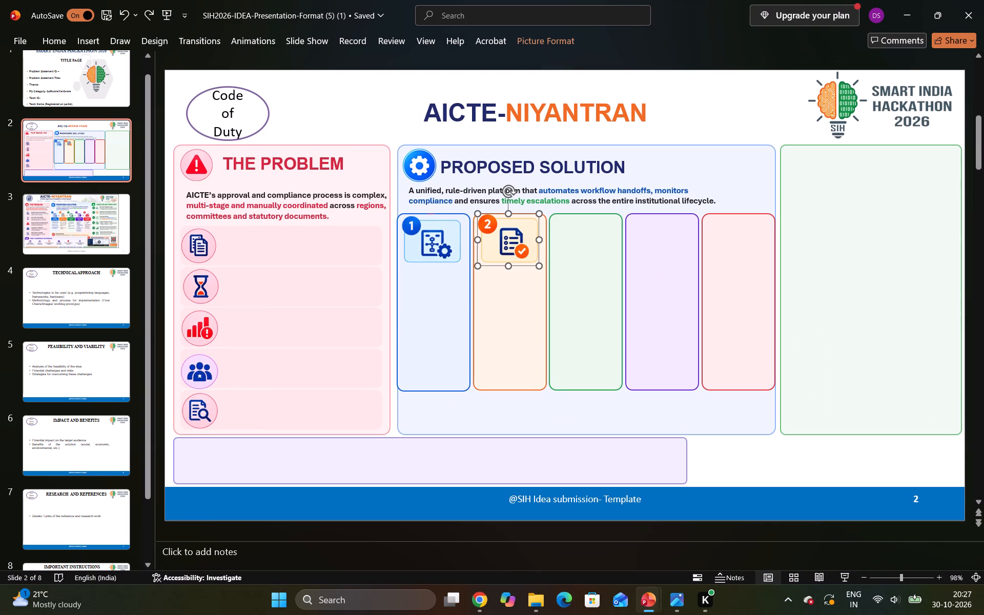
{"action": "left_click", "coordinate": [512, 247]}
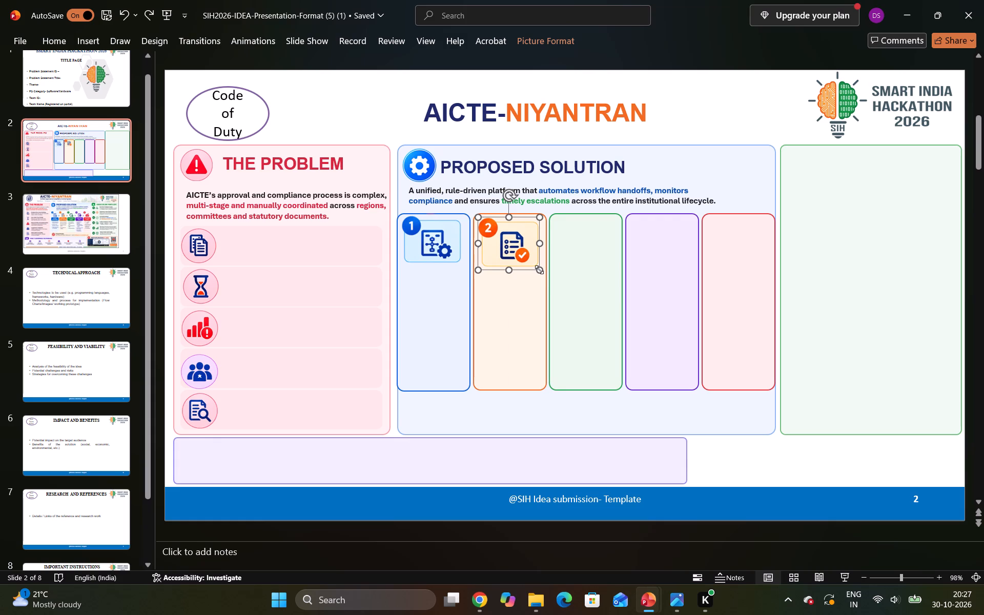
{"action": "left_click_drag", "start_coordinate": [539, 270], "coordinate": [530, 266]}
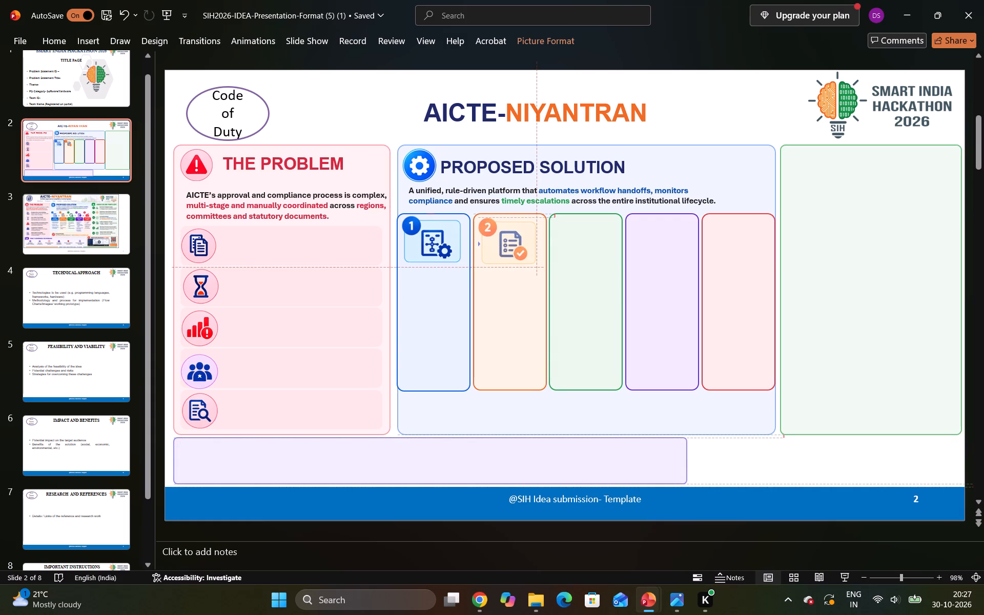
{"action": "left_click_drag", "start_coordinate": [530, 266], "coordinate": [530, 266]}
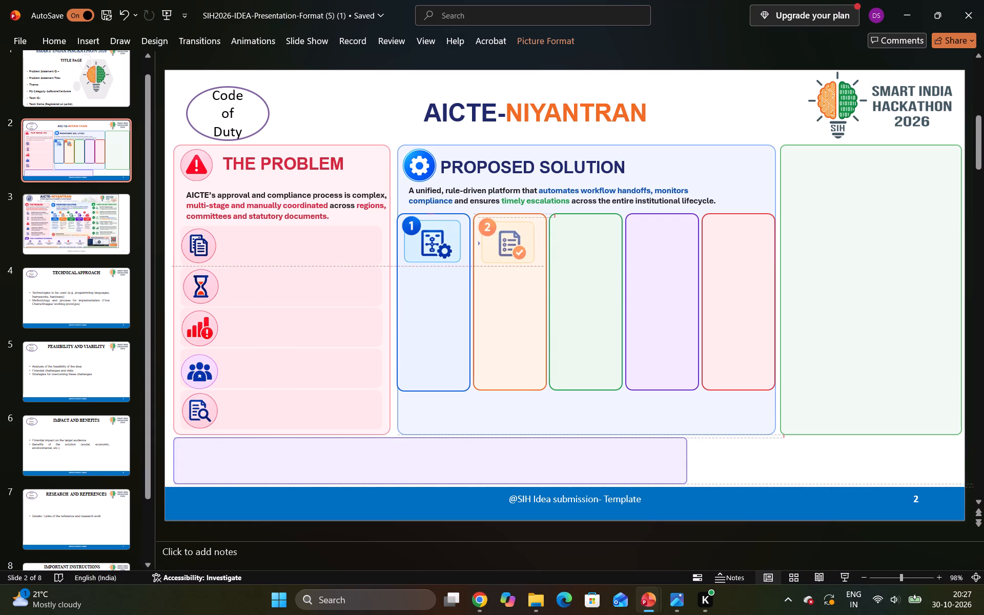
{"action": "left_click_drag", "start_coordinate": [530, 266], "coordinate": [531, 267]}
{"action": "left_click_drag", "start_coordinate": [508, 247], "coordinate": [483, 246]}
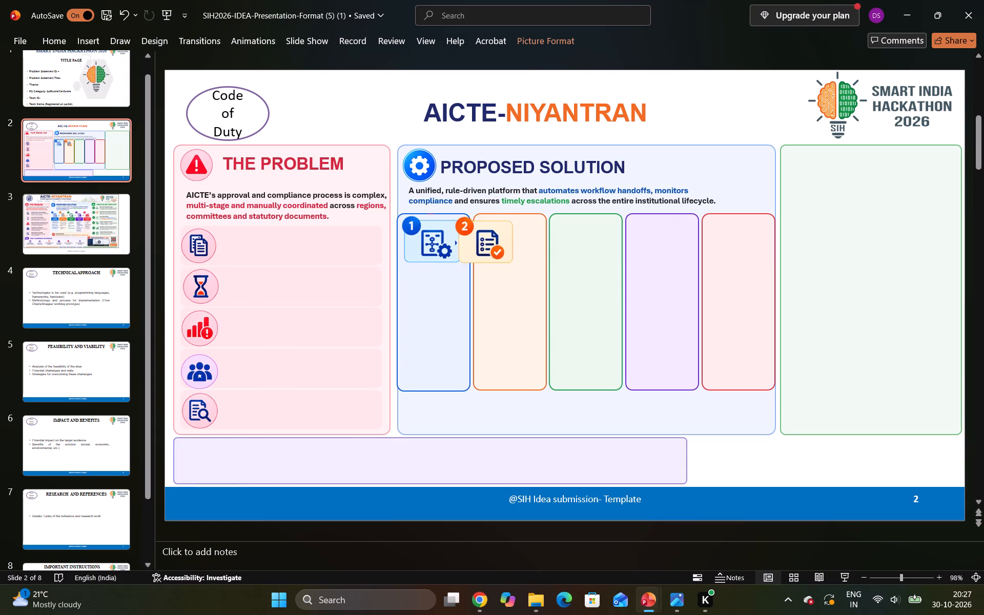
{"action": "left_click_drag", "start_coordinate": [483, 246], "coordinate": [431, 244]}
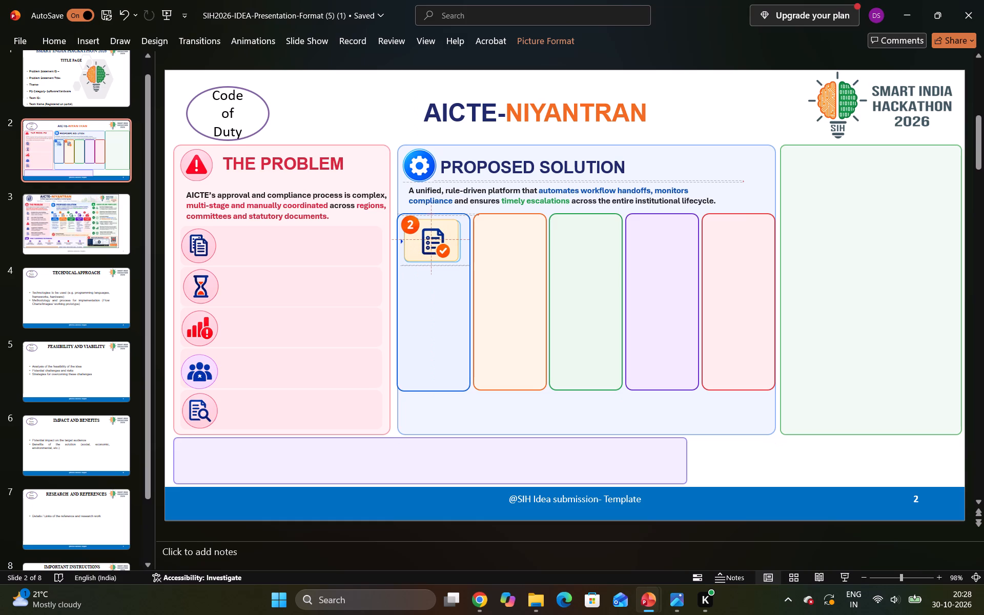
{"action": "left_click_drag", "start_coordinate": [431, 244], "coordinate": [432, 245]}
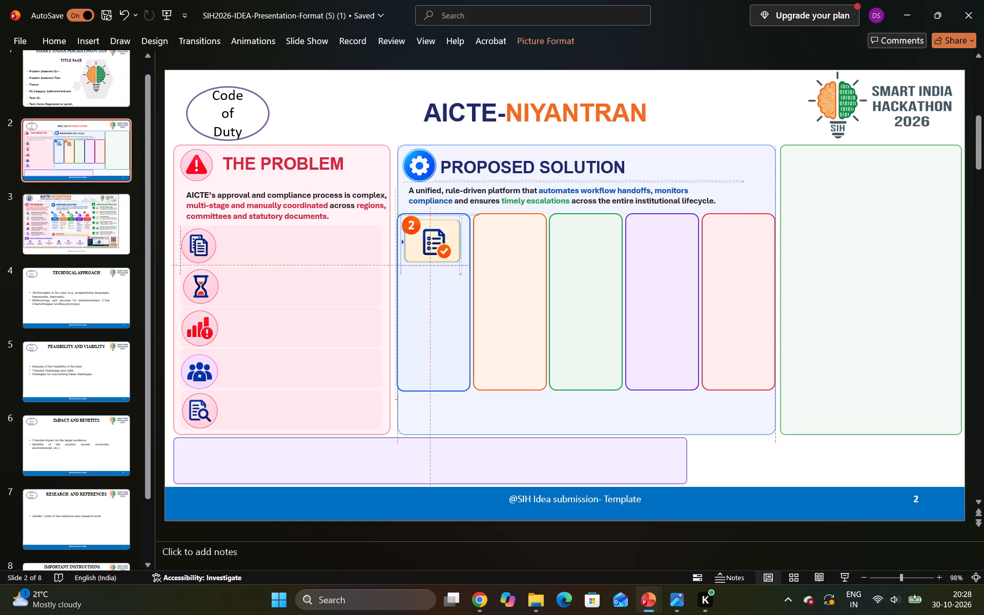
{"action": "left_click_drag", "start_coordinate": [432, 245], "coordinate": [441, 320]}
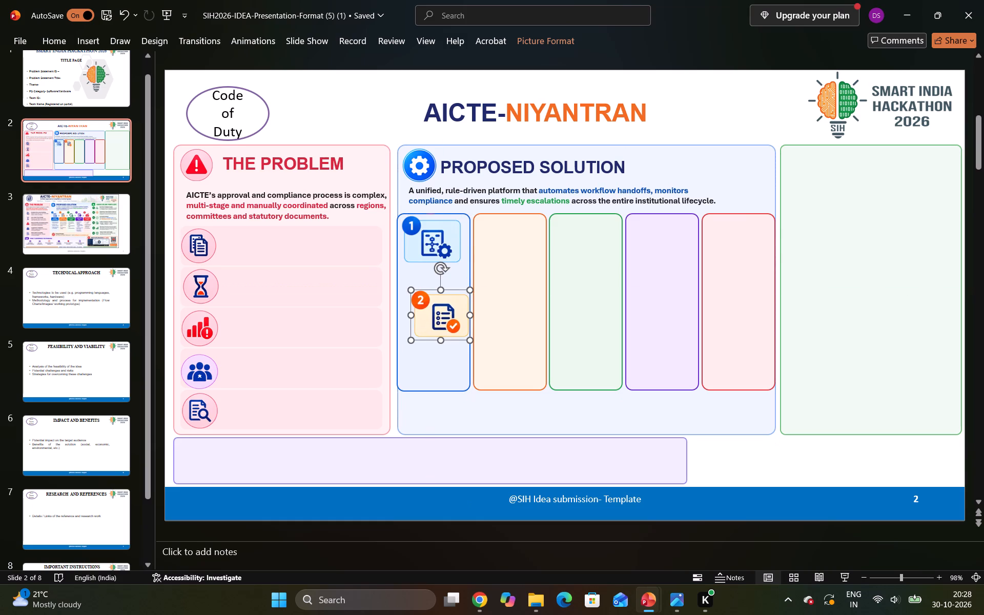
{"action": "left_click", "coordinate": [468, 339]}
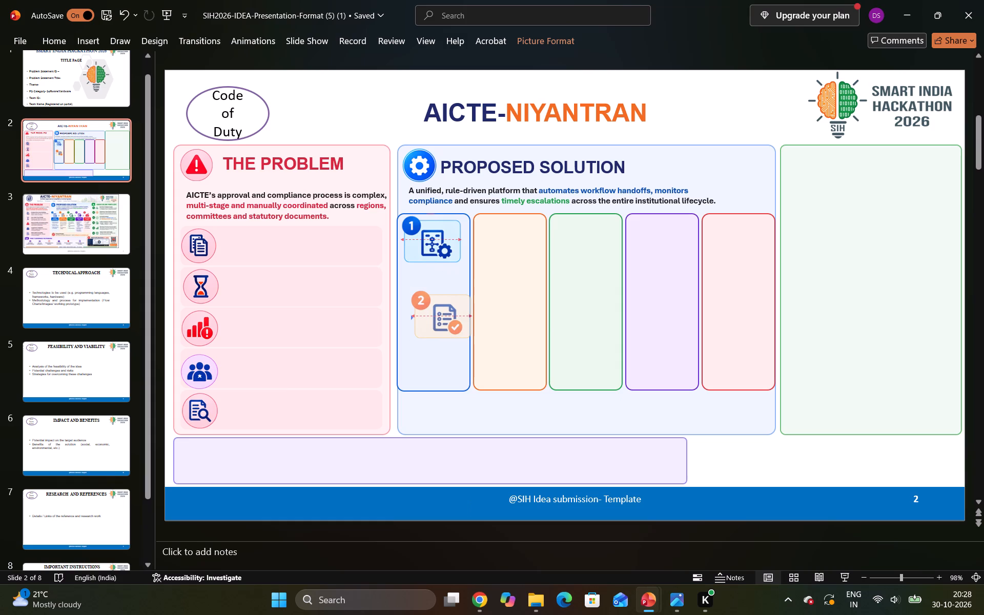
Move the number 2 icon back to the top of the orange box, level with the number 1 icon.
{"action": "left_click_drag", "start_coordinate": [441, 321], "coordinate": [491, 269]}
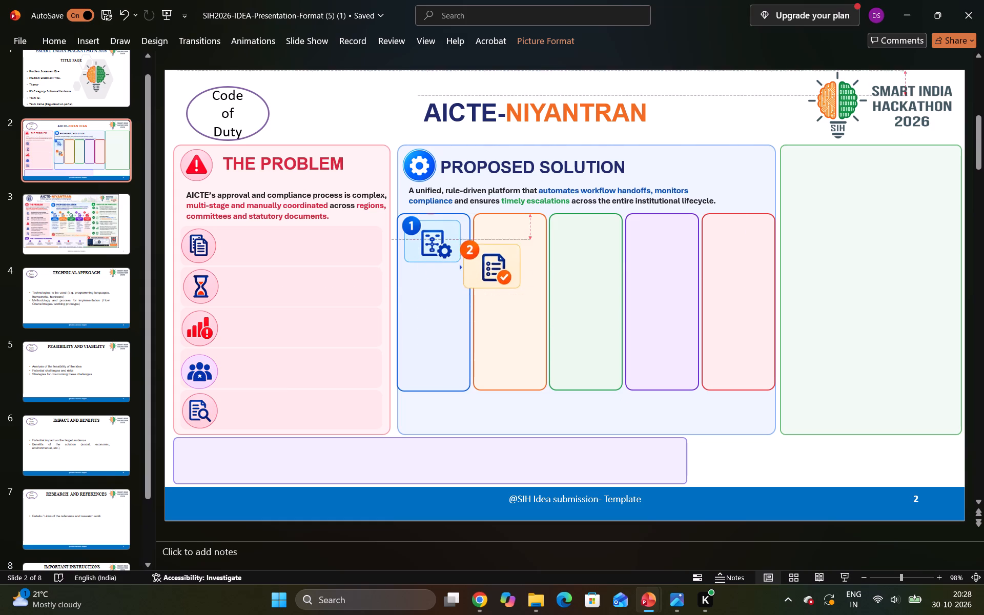
{"action": "left_click_drag", "start_coordinate": [491, 269], "coordinate": [507, 252]}
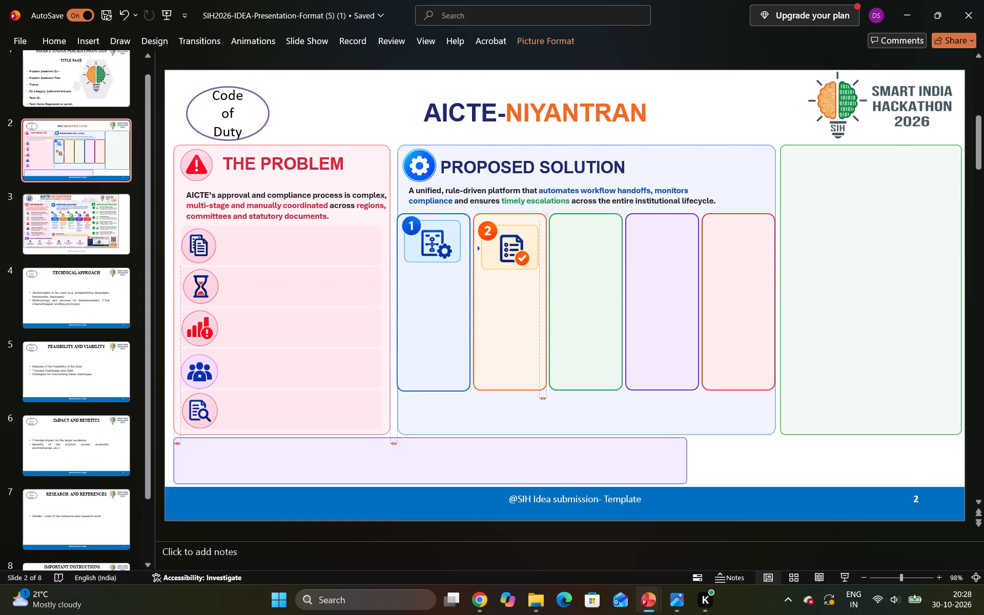
{"action": "left_click_drag", "start_coordinate": [507, 252], "coordinate": [507, 249]}
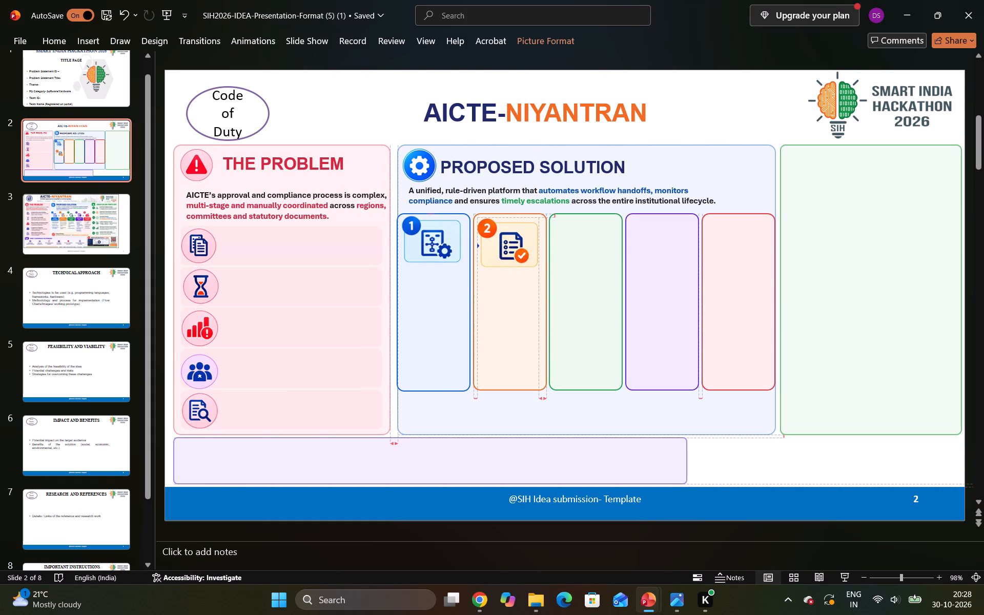
{"action": "left_click_drag", "start_coordinate": [507, 249], "coordinate": [506, 248]}
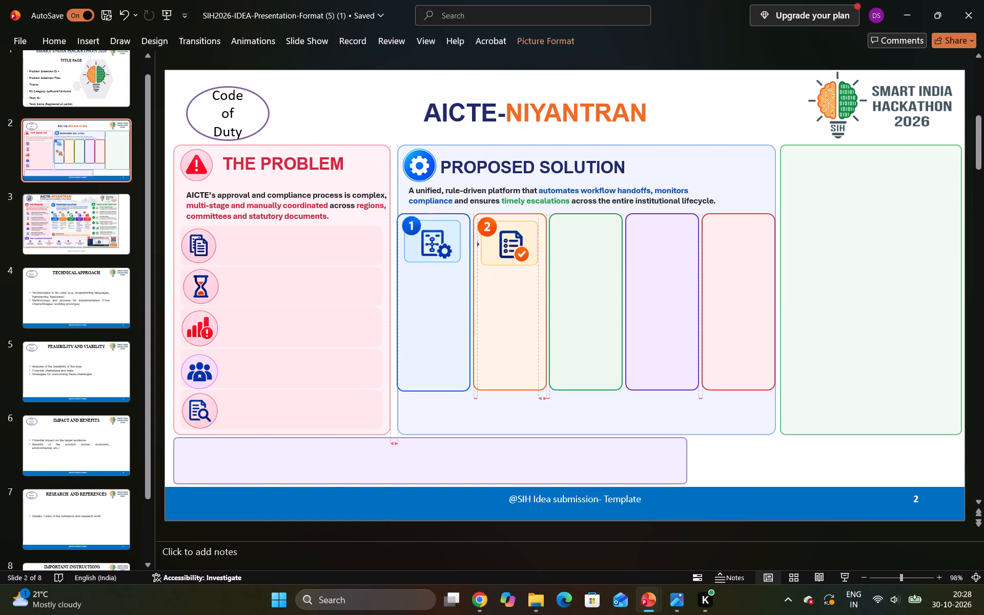
{"action": "left_click_drag", "start_coordinate": [506, 248], "coordinate": [507, 250]}
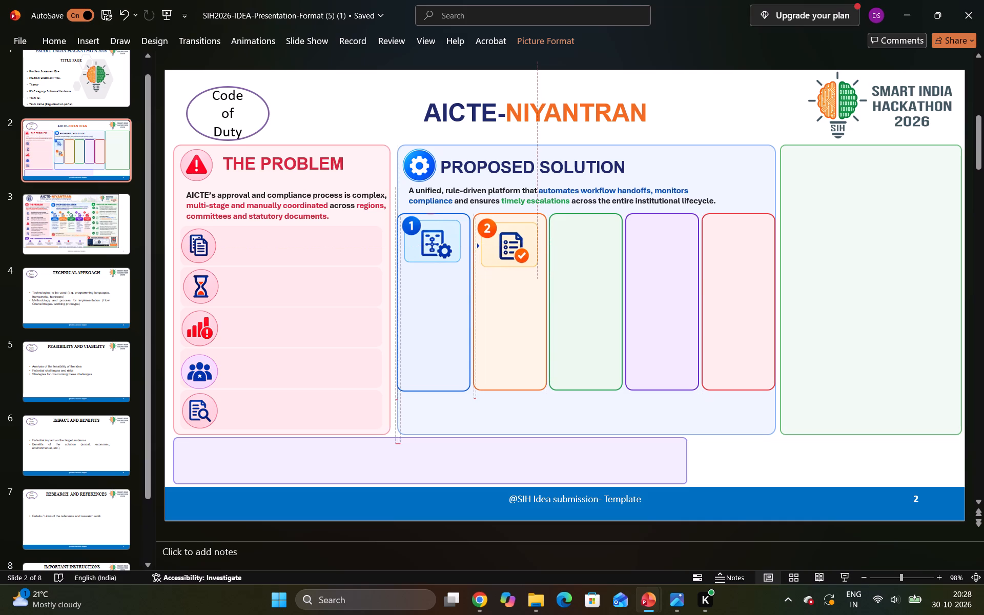
{"action": "left_click_drag", "start_coordinate": [507, 250], "coordinate": [507, 250]}
{"action": "left_click", "coordinate": [458, 245]}
{"action": "left_click", "coordinate": [508, 243]}
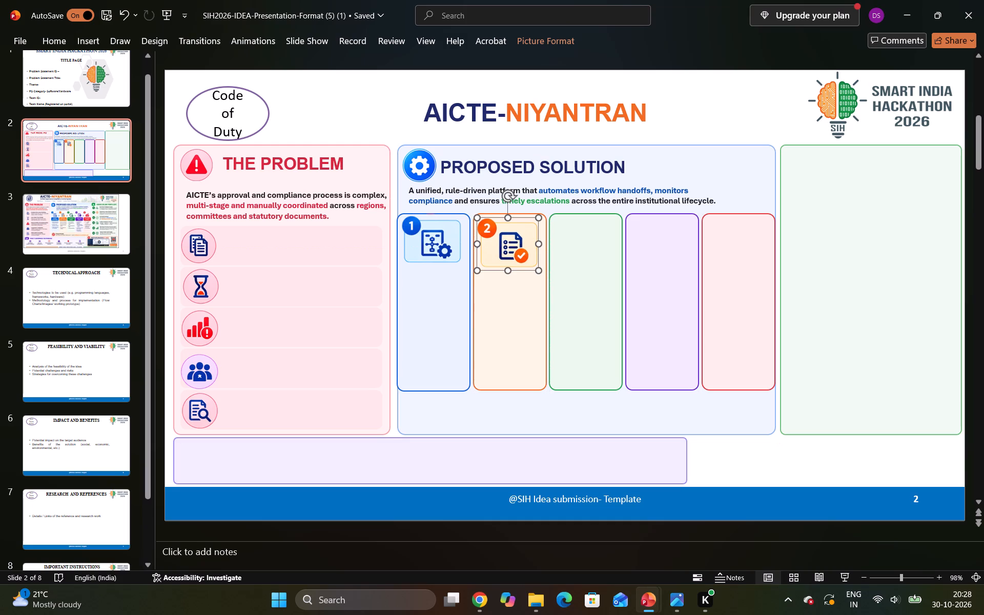
{"action": "left_click", "coordinate": [684, 130]}
{"action": "left_click", "coordinate": [508, 242]}
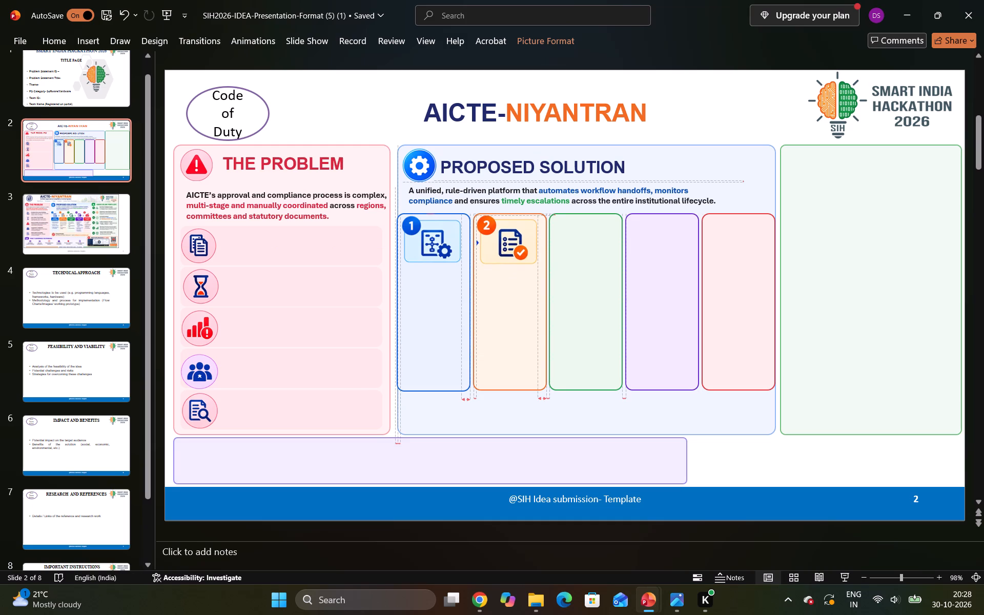
{"action": "left_click", "coordinate": [670, 92]}
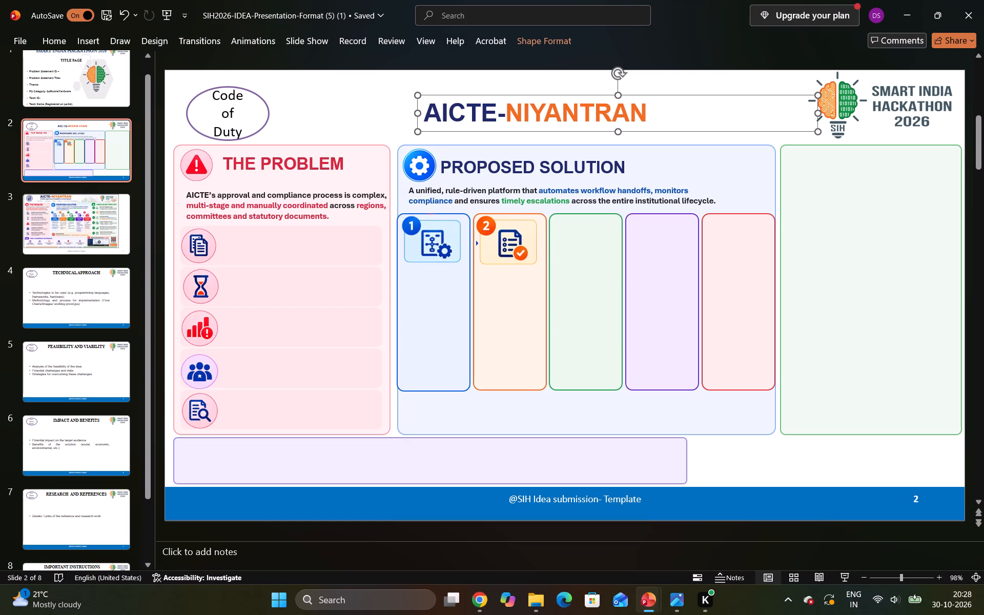
Insert the picture "Modern Infographic Icon Sheet" from the Downloads folder onto slide 2 once more.
{"action": "left_click", "coordinate": [88, 44]}
{"action": "left_click", "coordinate": [109, 71]}
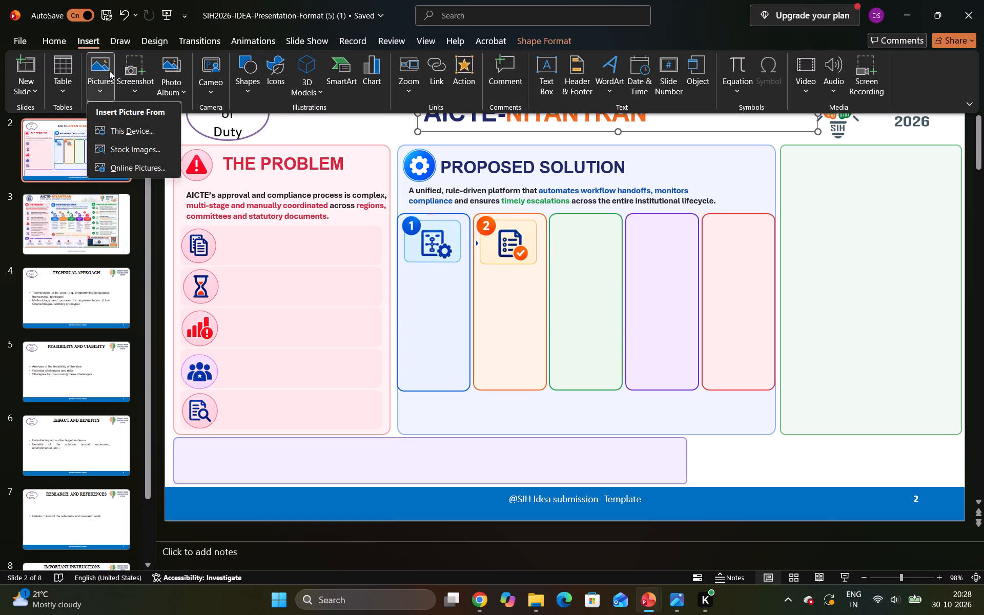
{"action": "left_click", "coordinate": [132, 127]}
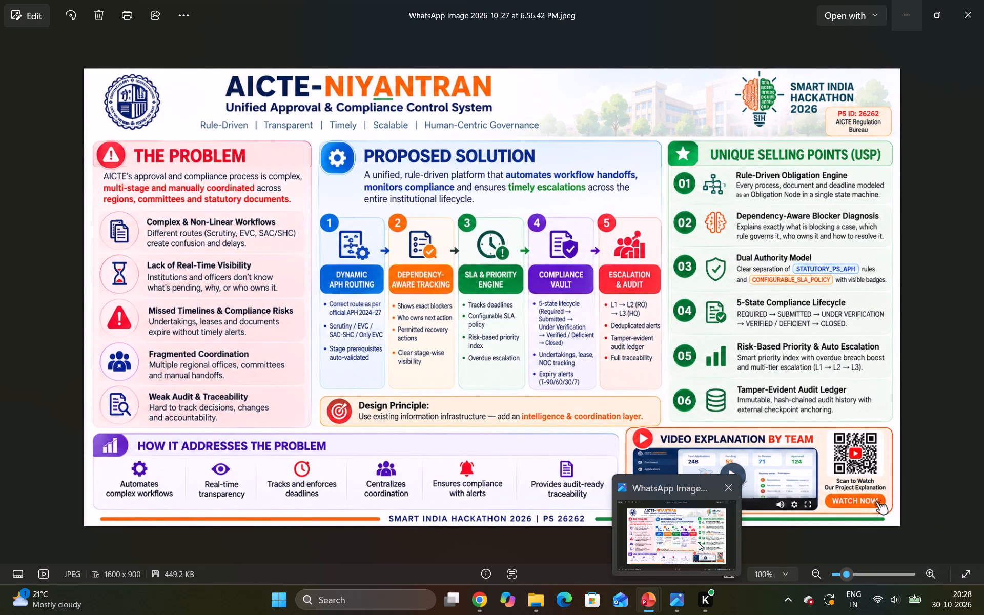
{"action": "left_click", "coordinate": [315, 141]}
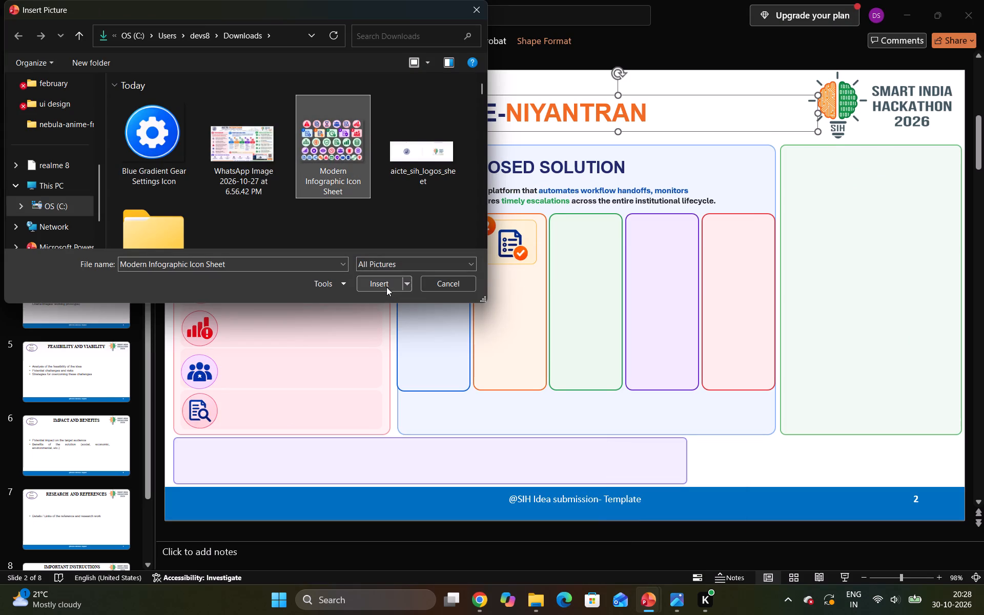
{"action": "left_click", "coordinate": [384, 286]}
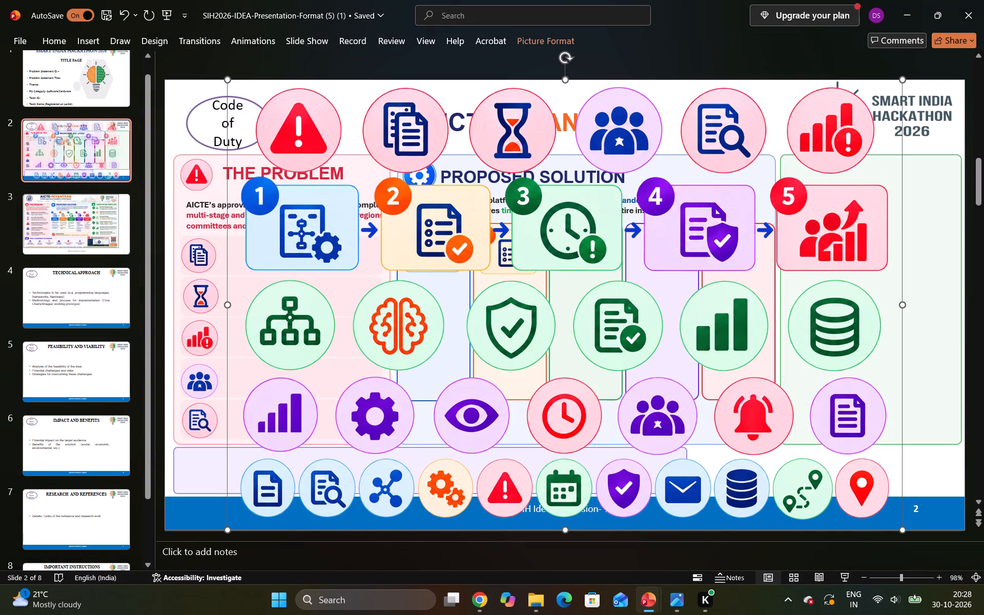
Crop the newly inserted icon sheet on all four sides down to the green number 3 clock icon.
{"action": "left_click", "coordinate": [559, 35]}
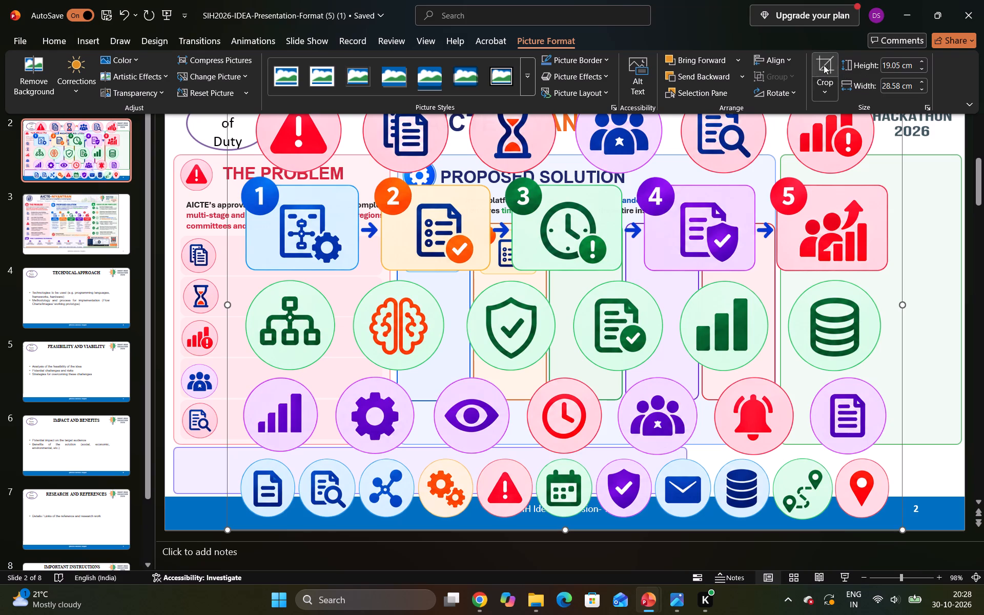
{"action": "left_click", "coordinate": [826, 66]}
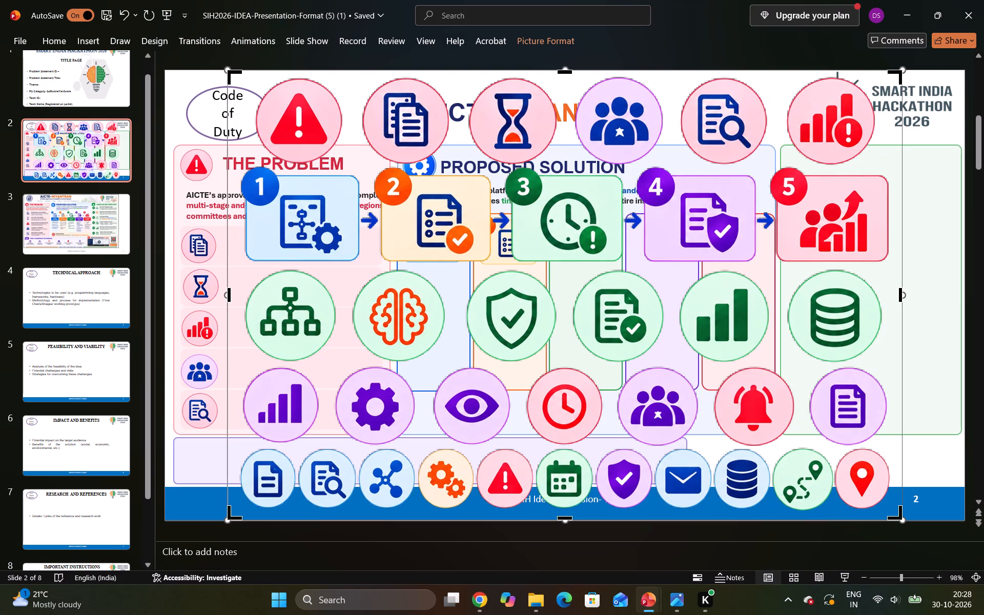
{"action": "left_click_drag", "start_coordinate": [228, 297], "coordinate": [512, 294]}
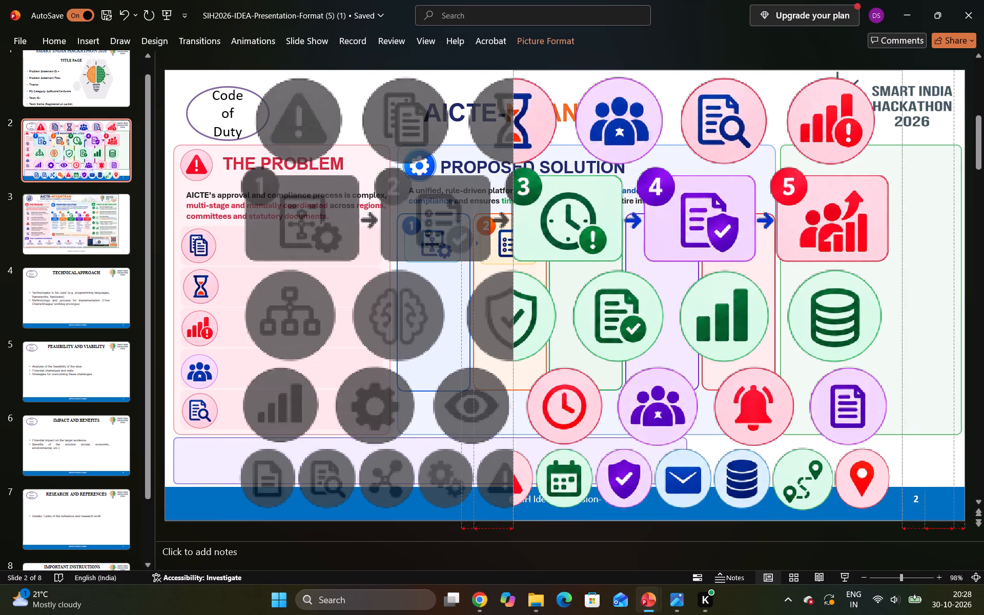
{"action": "left_click_drag", "start_coordinate": [512, 294], "coordinate": [503, 297]}
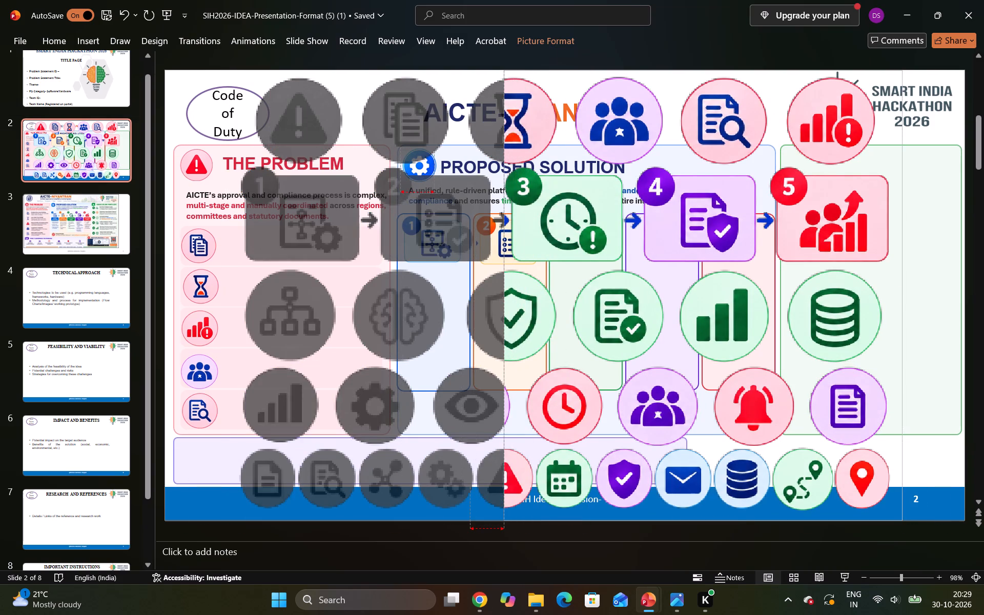
{"action": "left_click_drag", "start_coordinate": [503, 297], "coordinate": [506, 297]}
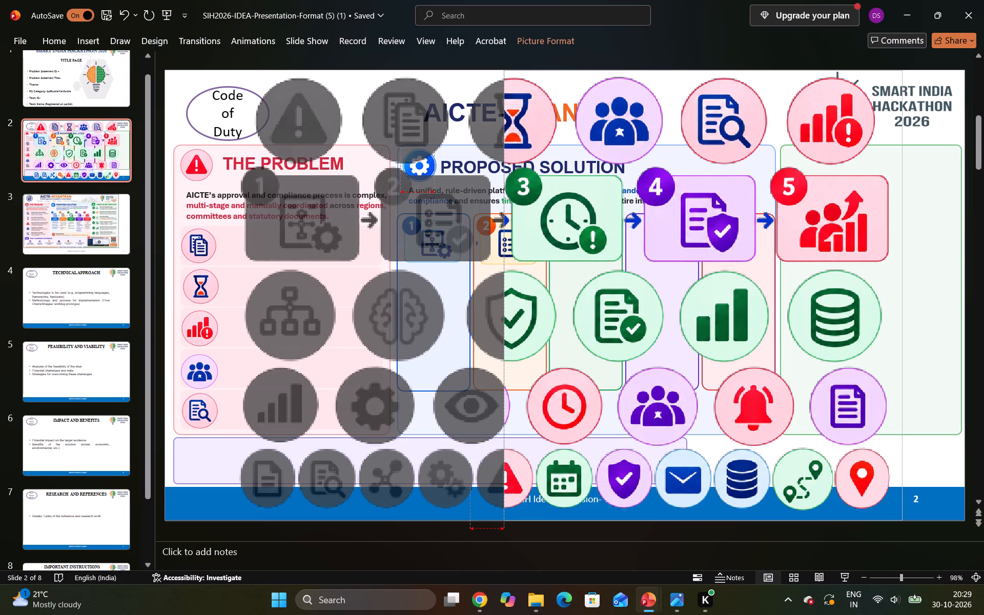
{"action": "left_click_drag", "start_coordinate": [506, 297], "coordinate": [506, 298]}
{"action": "left_click_drag", "start_coordinate": [506, 298], "coordinate": [508, 298]}
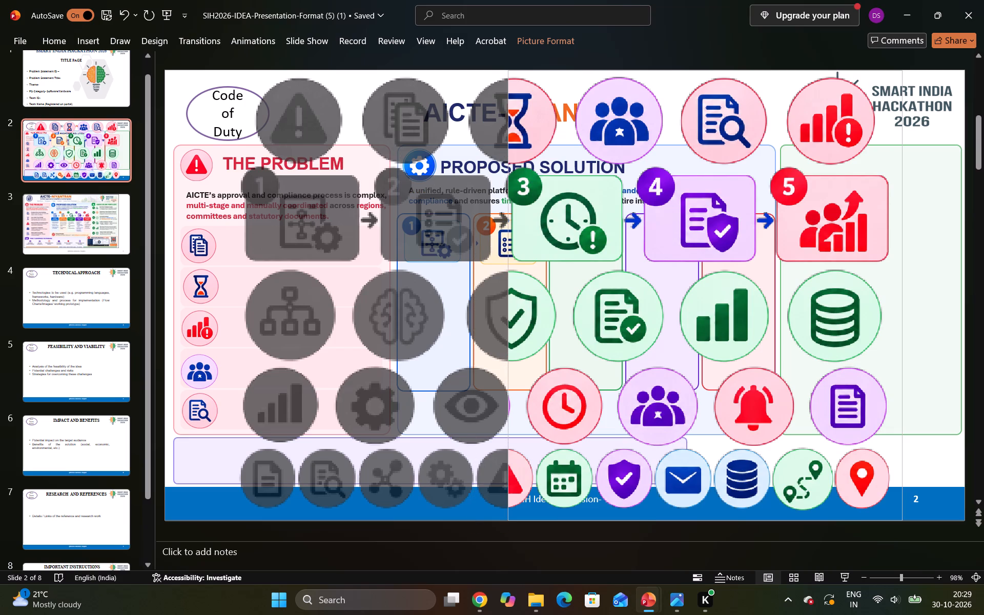
{"action": "left_click_drag", "start_coordinate": [508, 298], "coordinate": [506, 299]}
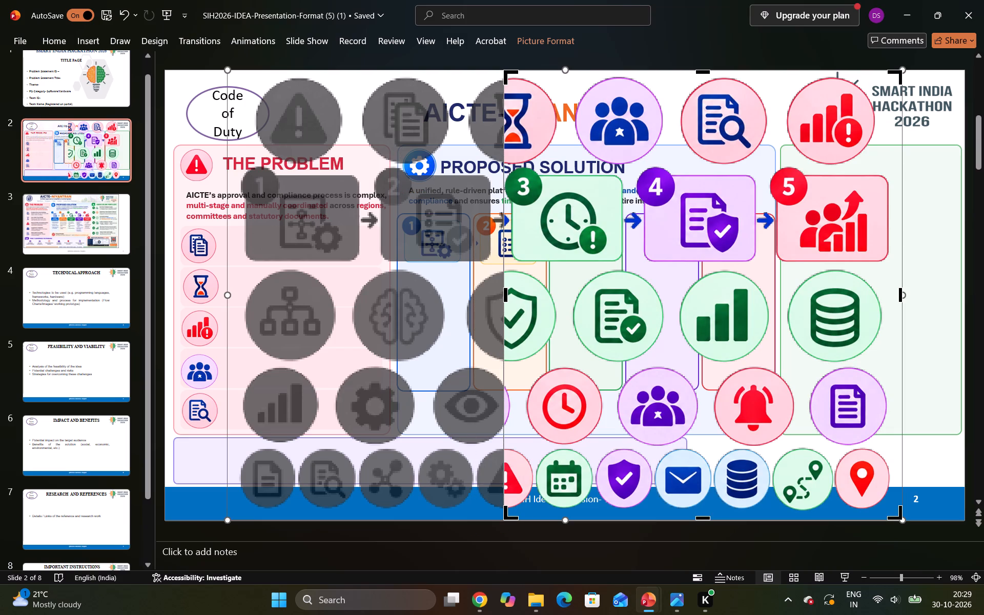
{"action": "left_click_drag", "start_coordinate": [900, 295], "coordinate": [629, 314]}
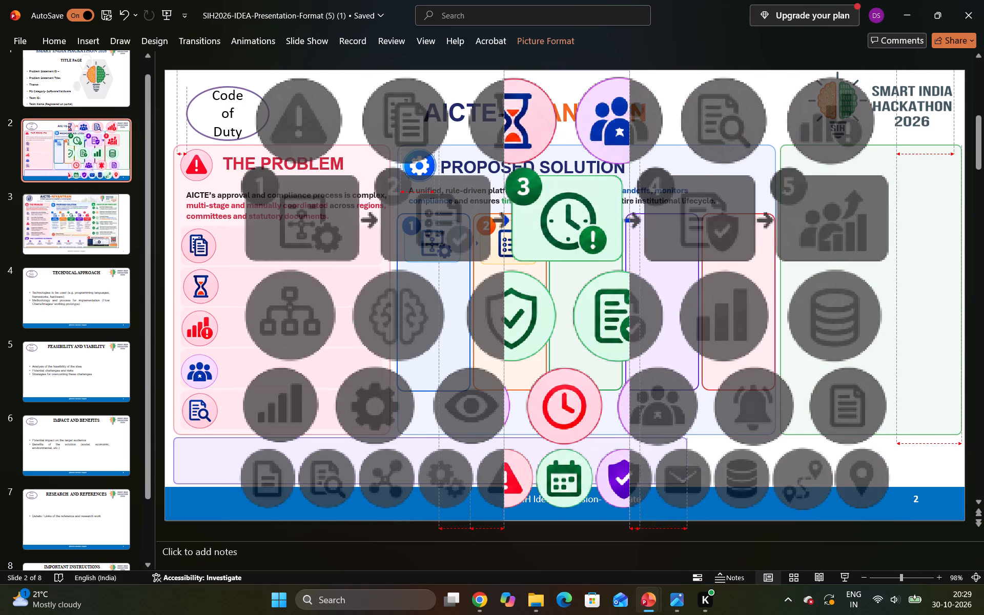
{"action": "left_click_drag", "start_coordinate": [629, 314], "coordinate": [627, 316]}
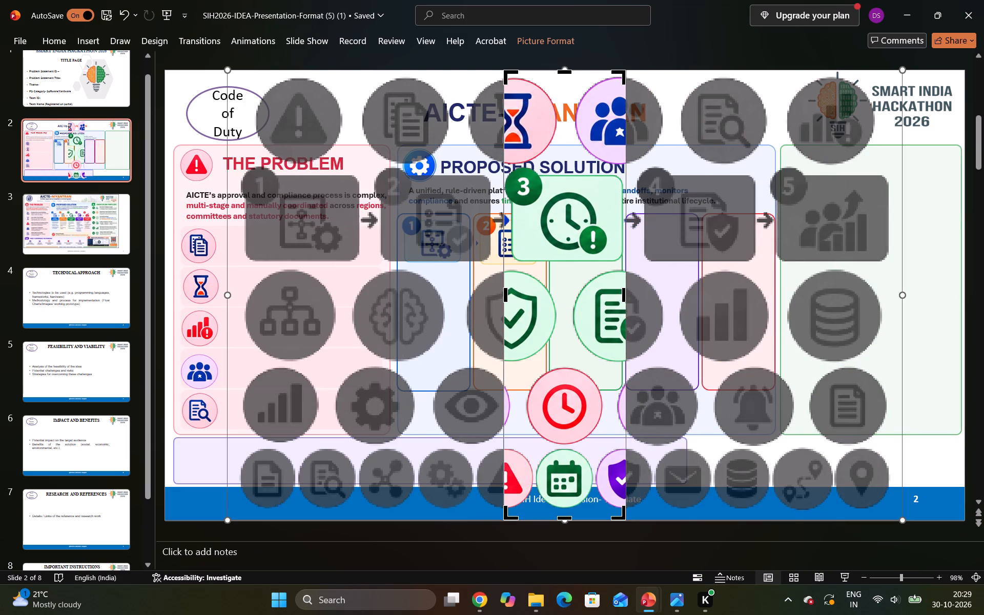
{"action": "left_click_drag", "start_coordinate": [565, 73], "coordinate": [569, 168]}
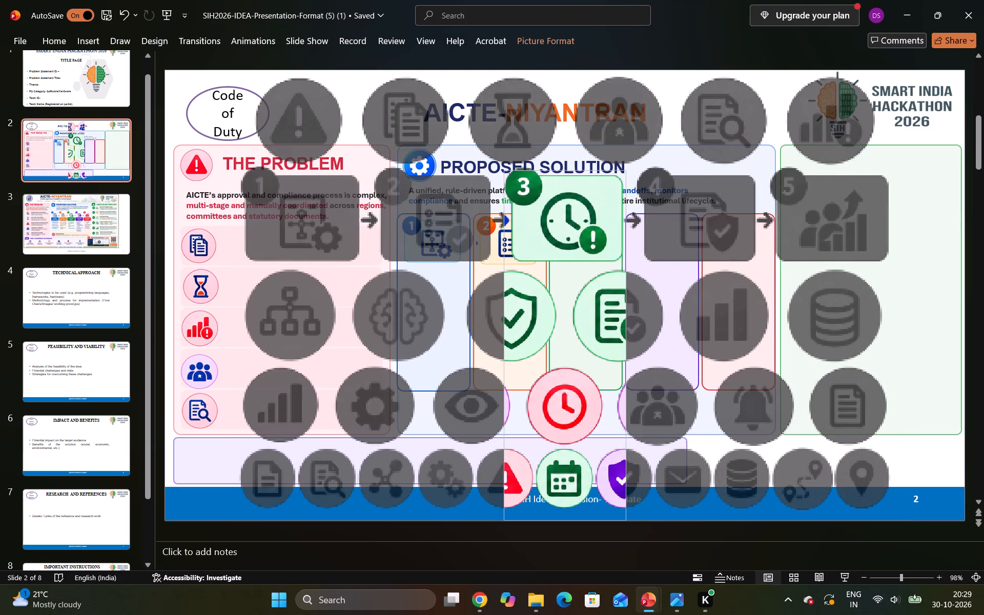
{"action": "left_click_drag", "start_coordinate": [569, 168], "coordinate": [570, 165]}
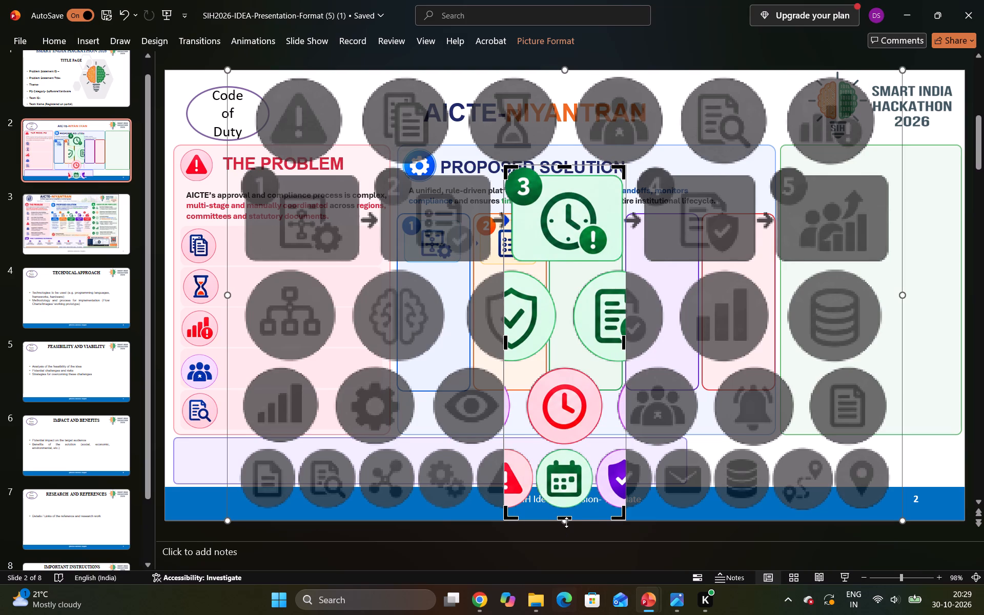
{"action": "left_click_drag", "start_coordinate": [566, 517], "coordinate": [583, 301]}
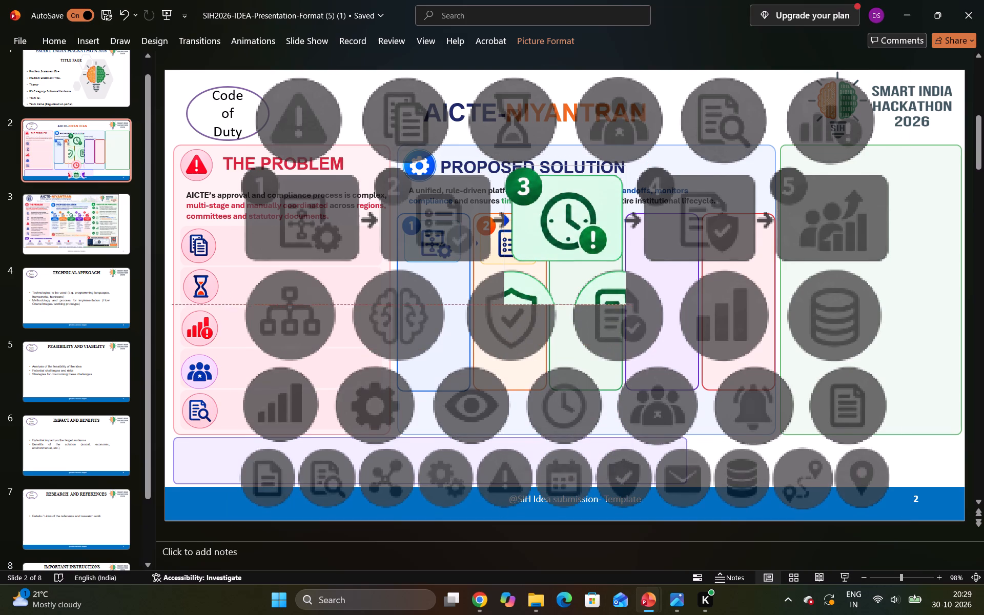
{"action": "left_click_drag", "start_coordinate": [583, 301], "coordinate": [582, 272]}
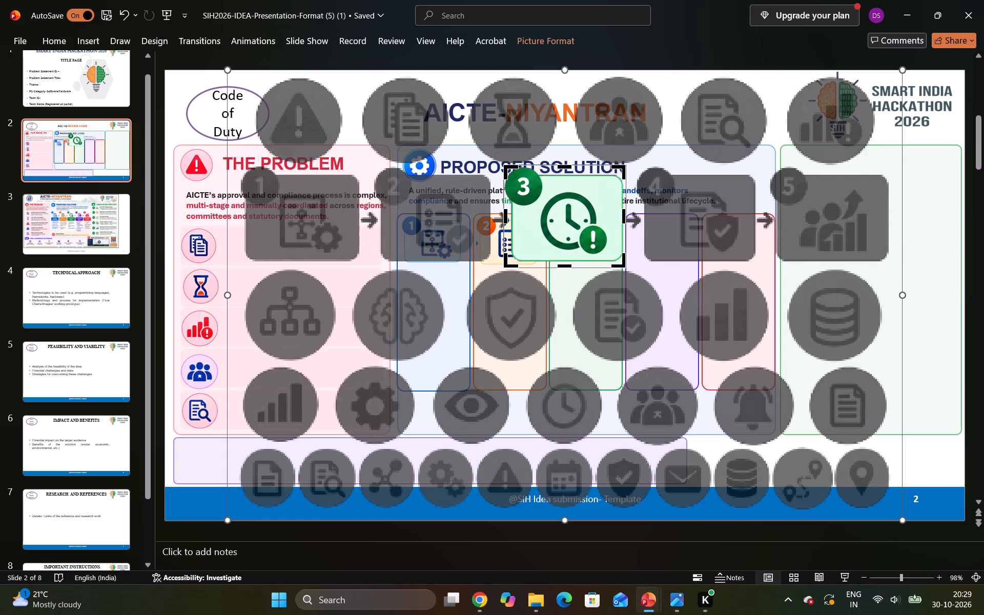
{"action": "left_click", "coordinate": [931, 168]}
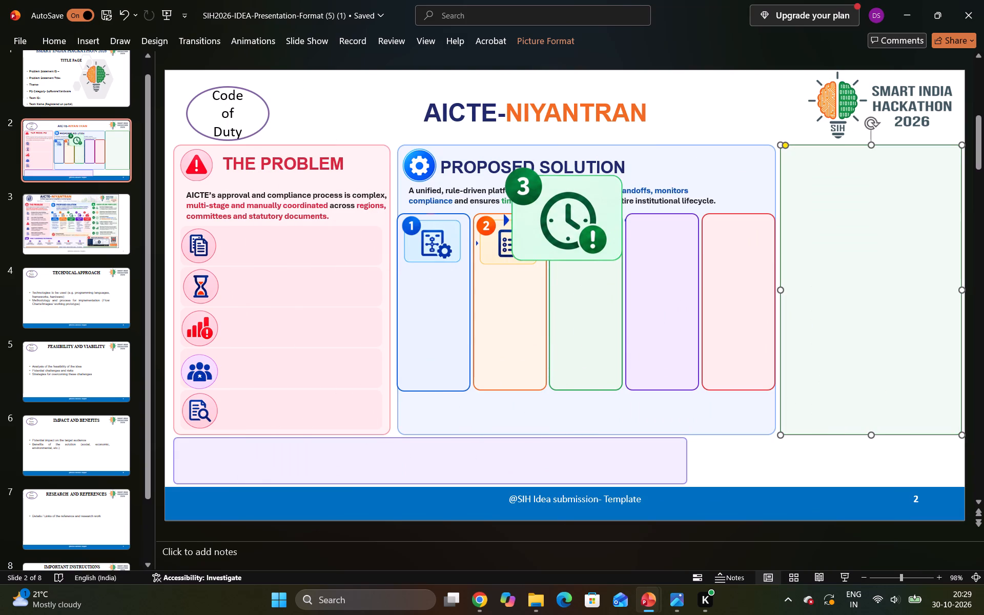
Move the number 3 icon over the green Proposed Solution box and crop a thin sliver of stray arrow off its left edge.
{"action": "left_click_drag", "start_coordinate": [561, 219], "coordinate": [594, 238]}
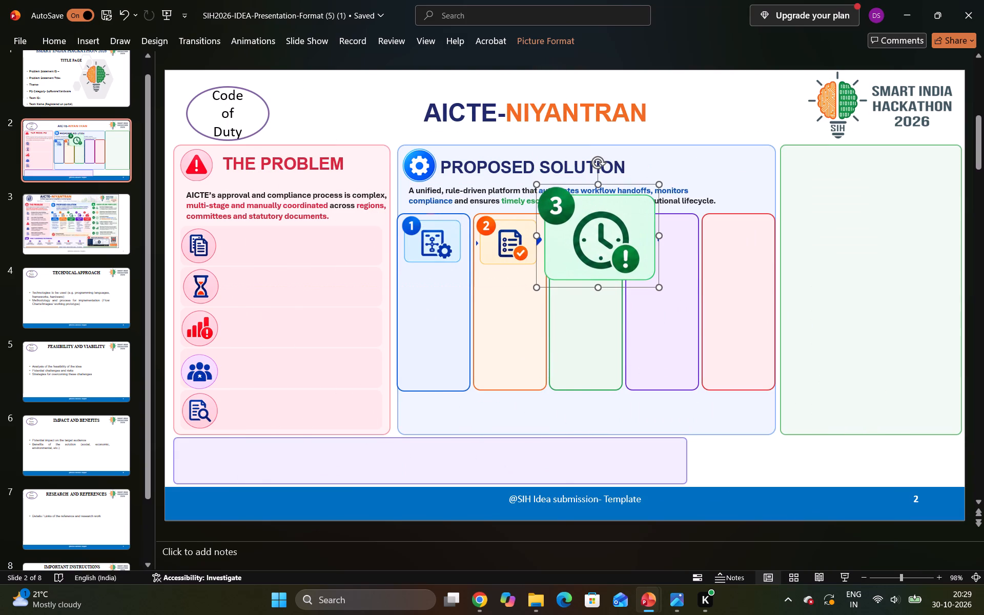
{"action": "left_click", "coordinate": [547, 38]}
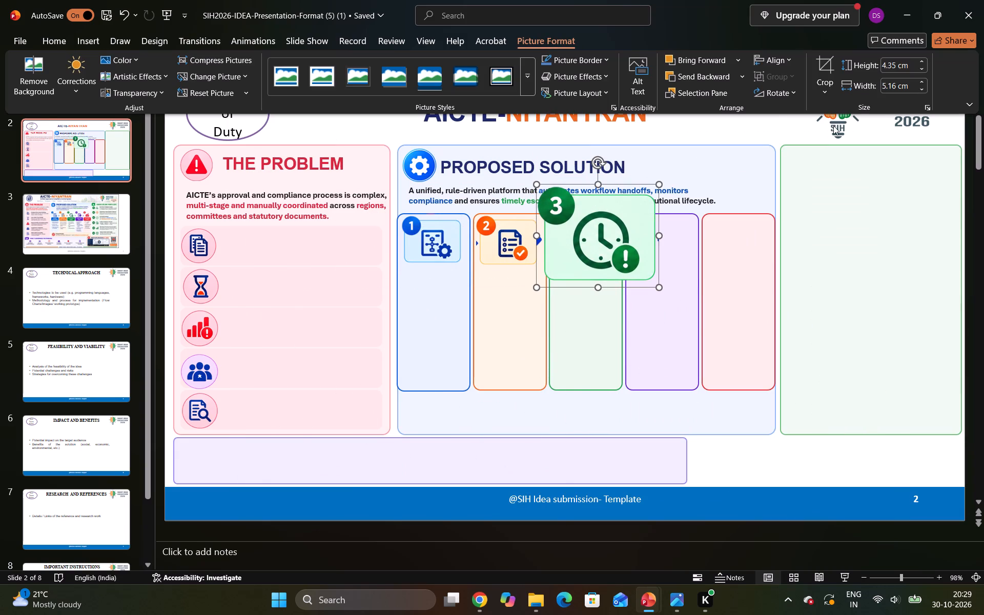
{"action": "left_click", "coordinate": [822, 70]}
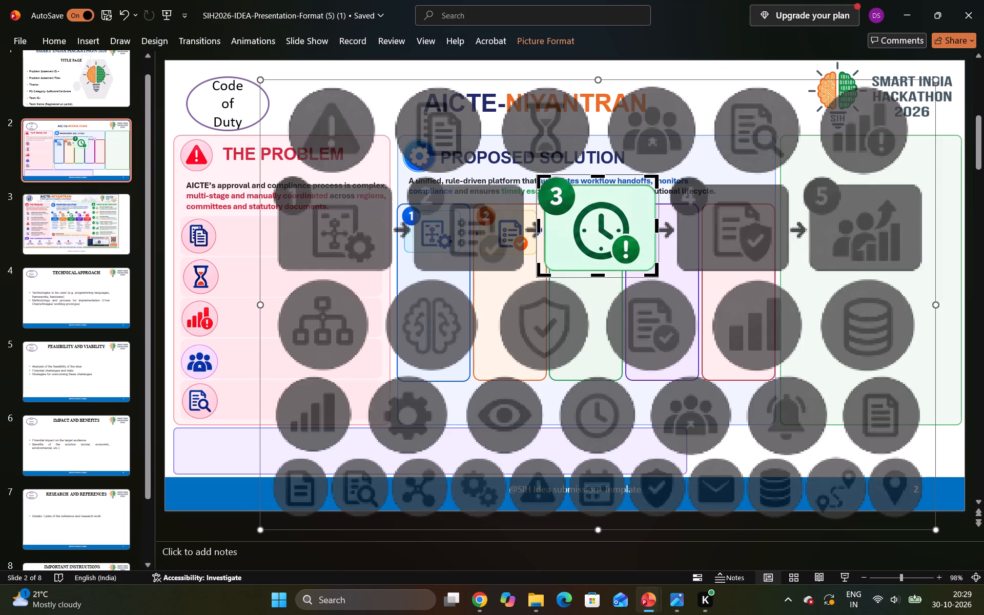
{"action": "left_click", "coordinate": [538, 225]}
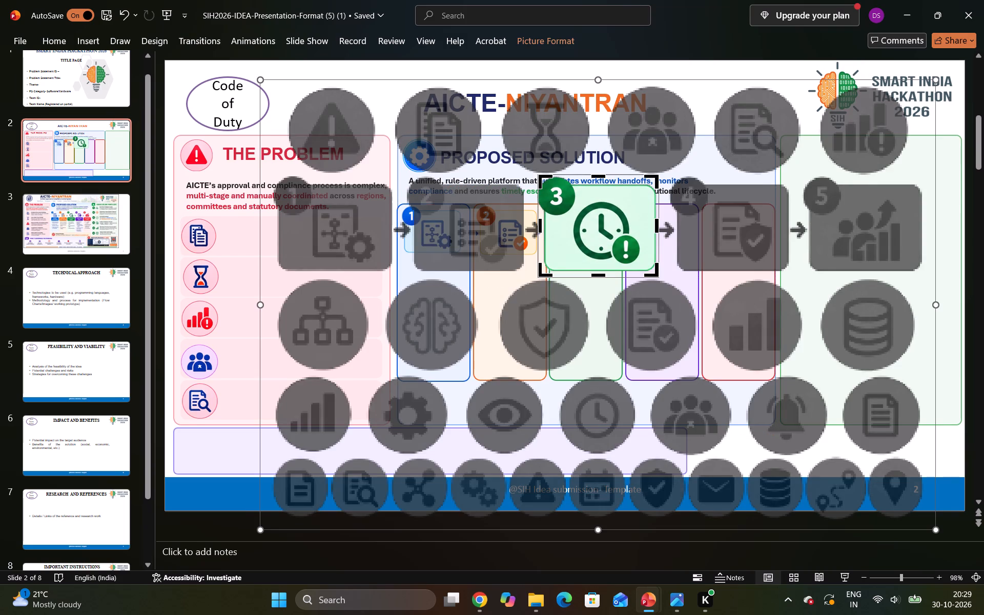
{"action": "left_click", "coordinate": [775, 57]}
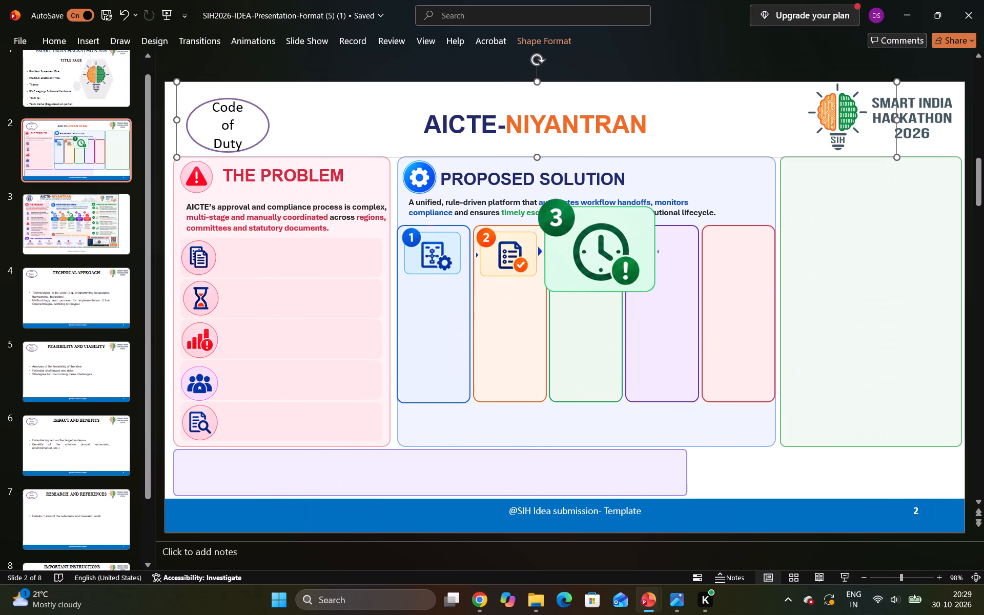
Shrink the number 3 icon to the size of the number 2 icon and place it at the top of the green box, level with it.
{"action": "left_click_drag", "start_coordinate": [568, 258], "coordinate": [593, 257]}
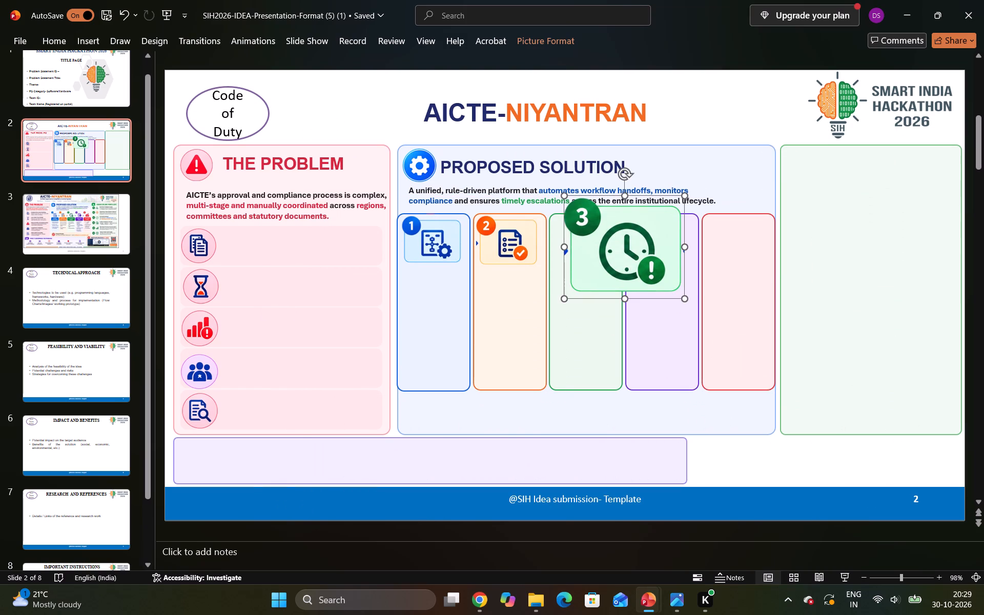
{"action": "left_click_drag", "start_coordinate": [686, 300], "coordinate": [621, 248]}
{"action": "left_click_drag", "start_coordinate": [594, 221], "coordinate": [585, 242]}
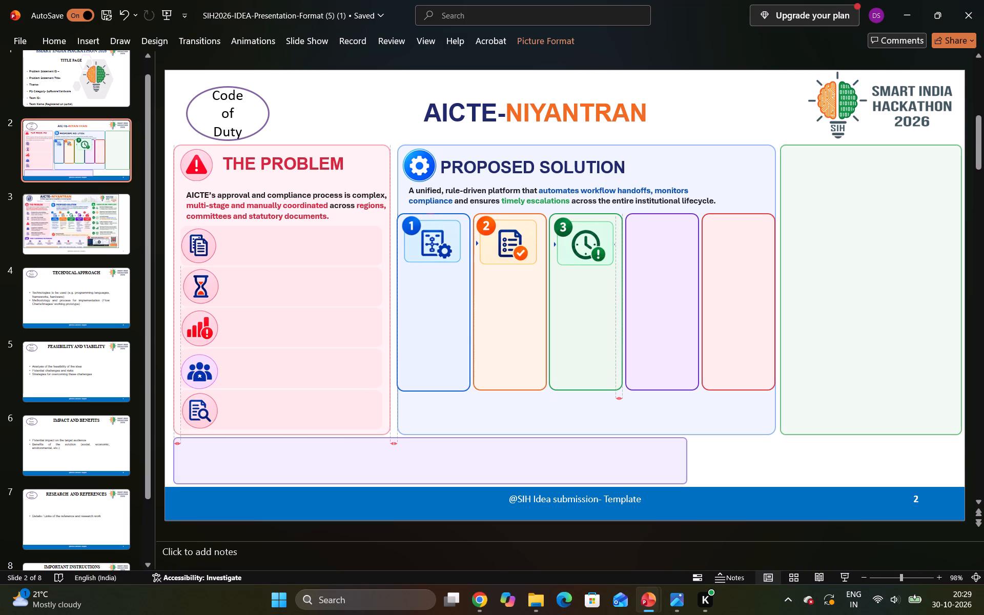
{"action": "left_click_drag", "start_coordinate": [585, 242], "coordinate": [585, 241]}
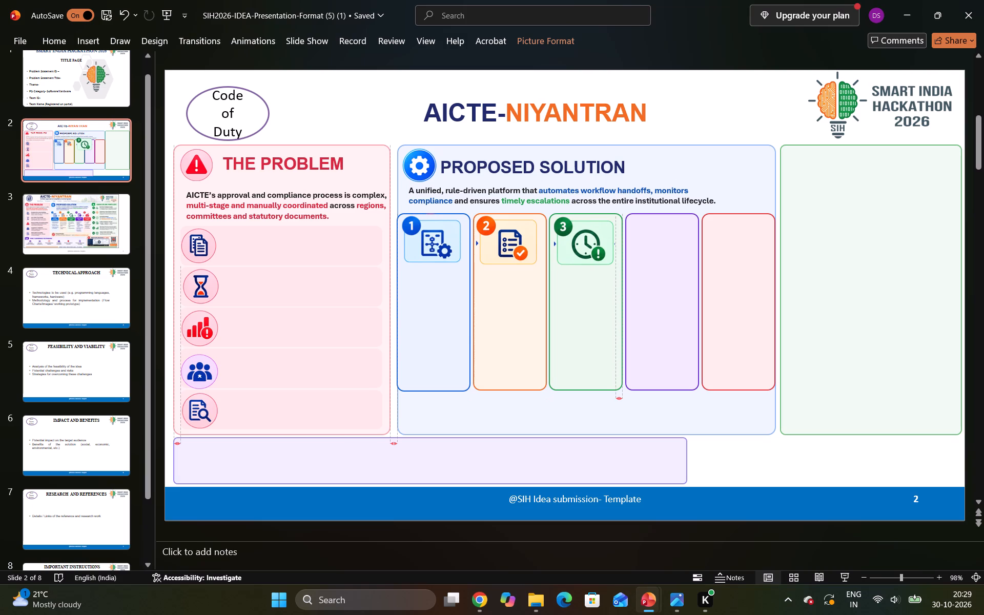
{"action": "left_click_drag", "start_coordinate": [585, 241], "coordinate": [584, 244]}
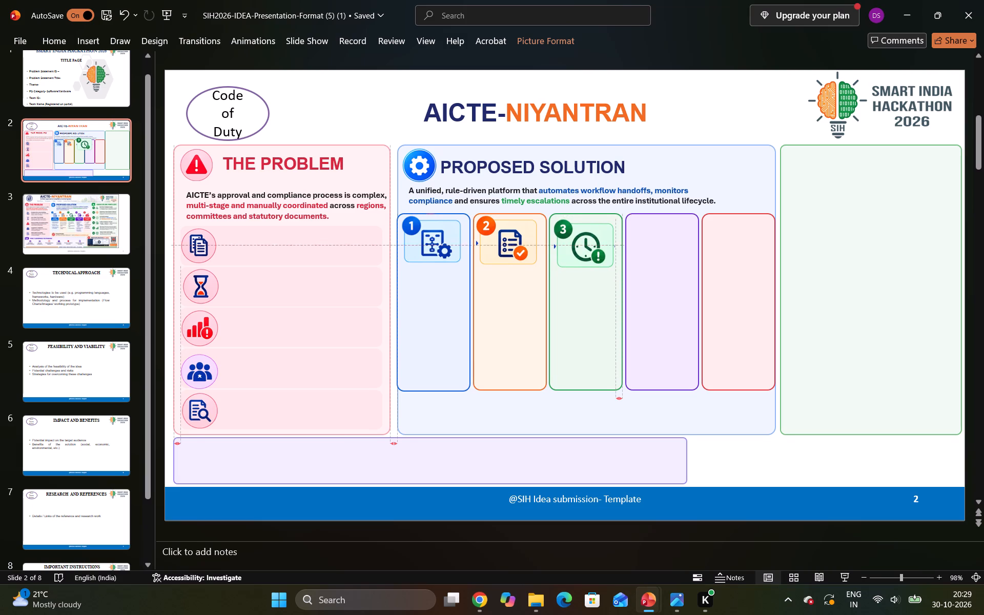
{"action": "left_click_drag", "start_coordinate": [584, 244], "coordinate": [585, 242]}
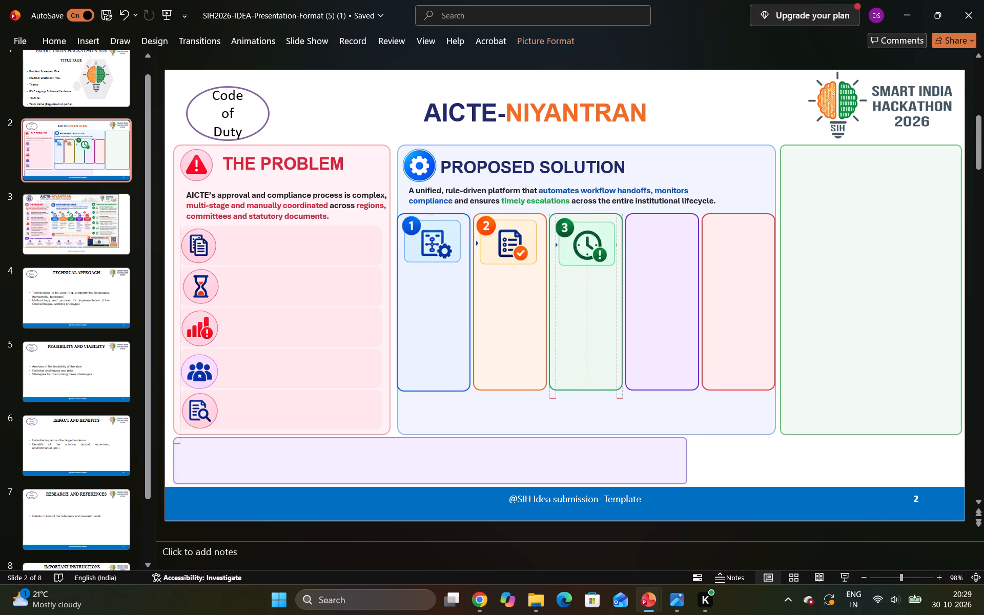
{"action": "left_click_drag", "start_coordinate": [585, 242], "coordinate": [585, 241]}
{"action": "left_click", "coordinate": [698, 117]}
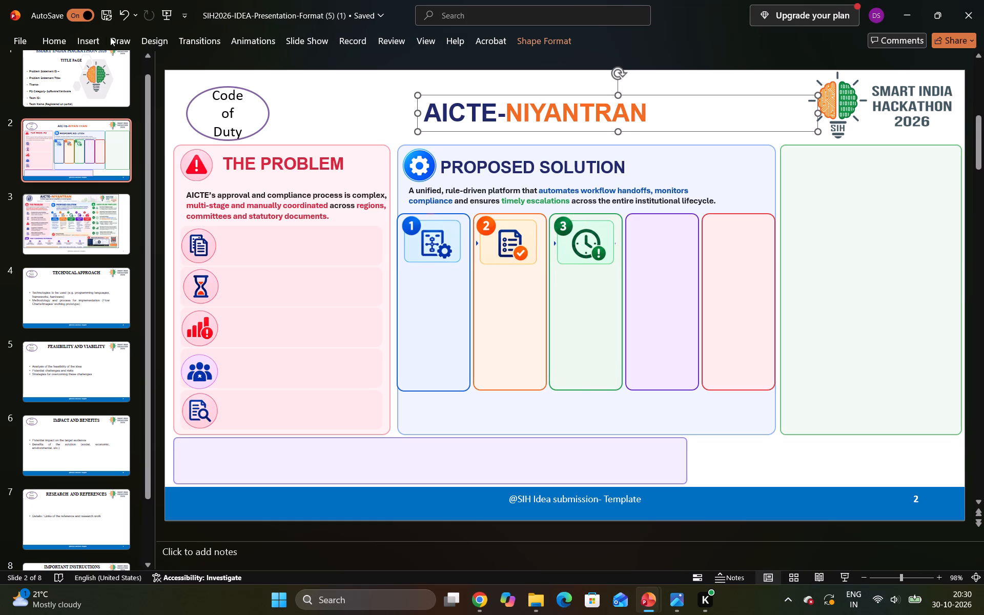
Insert the picture "Modern Infographic Icon Sheet" from the Downloads folder onto slide 2 again.
{"action": "left_click", "coordinate": [94, 38]}
{"action": "left_click", "coordinate": [107, 76]}
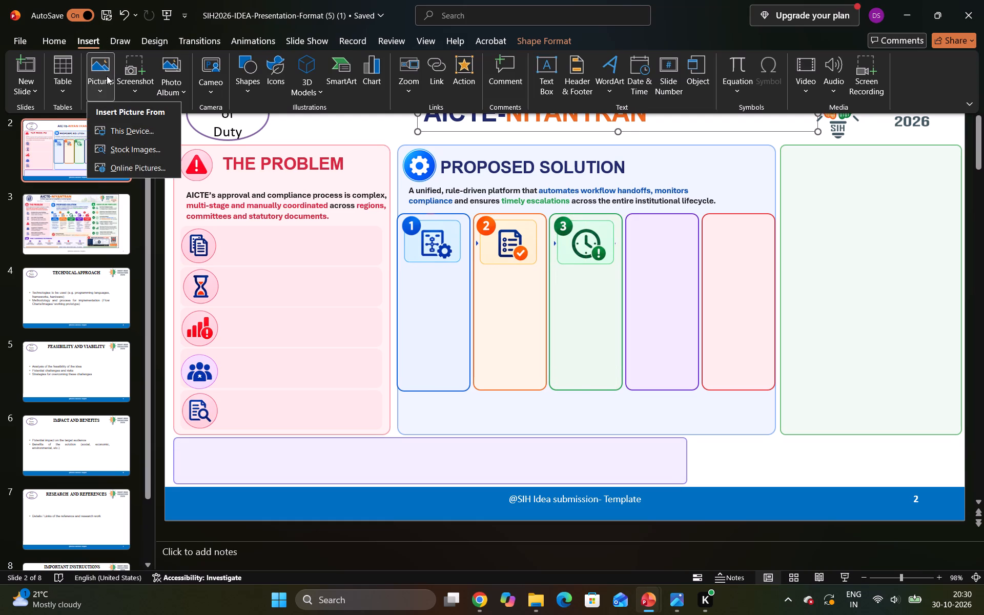
{"action": "left_click", "coordinate": [145, 128]}
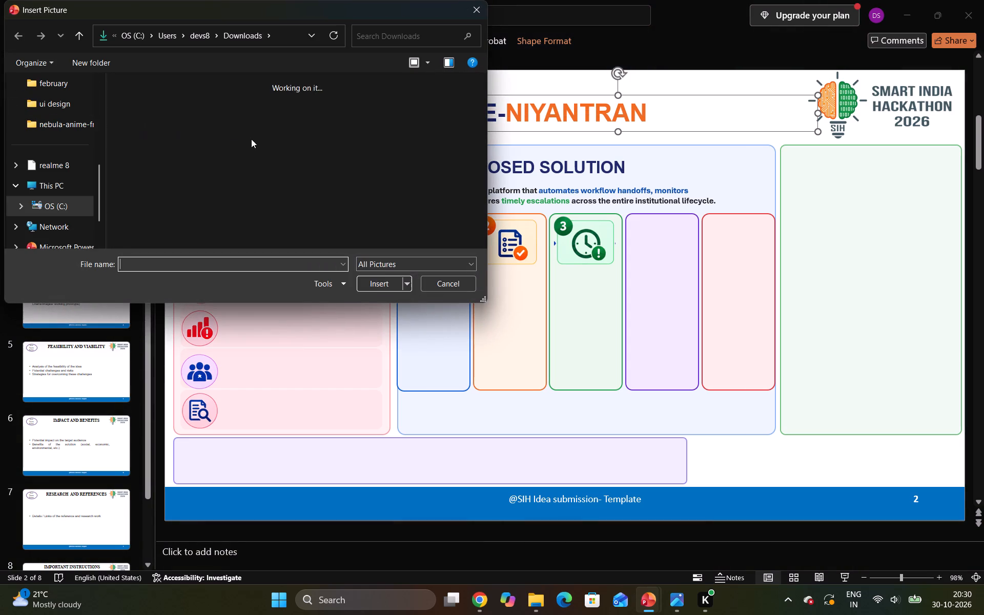
{"action": "left_click", "coordinate": [339, 140]}
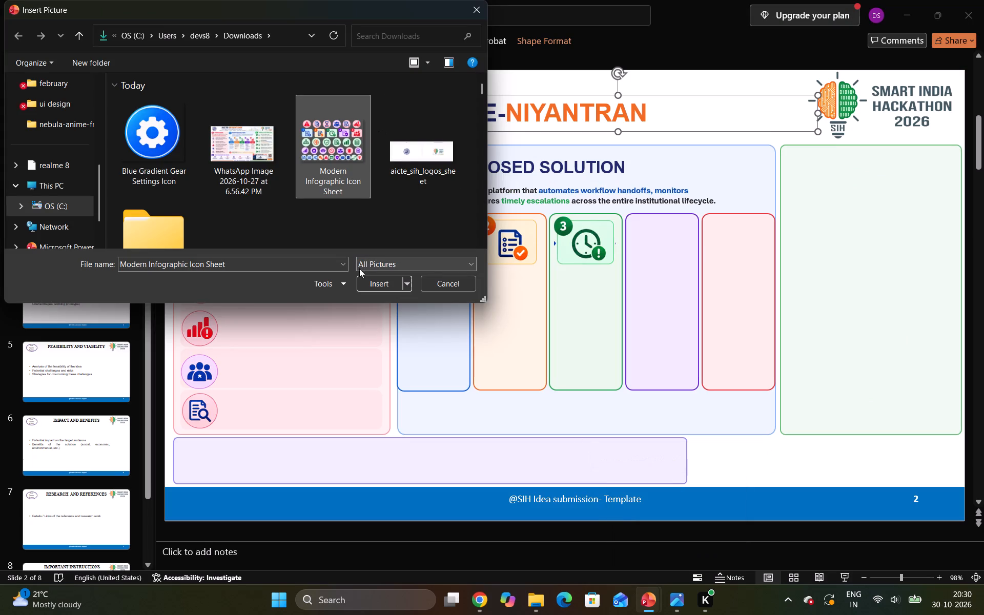
{"action": "left_click", "coordinate": [368, 278]}
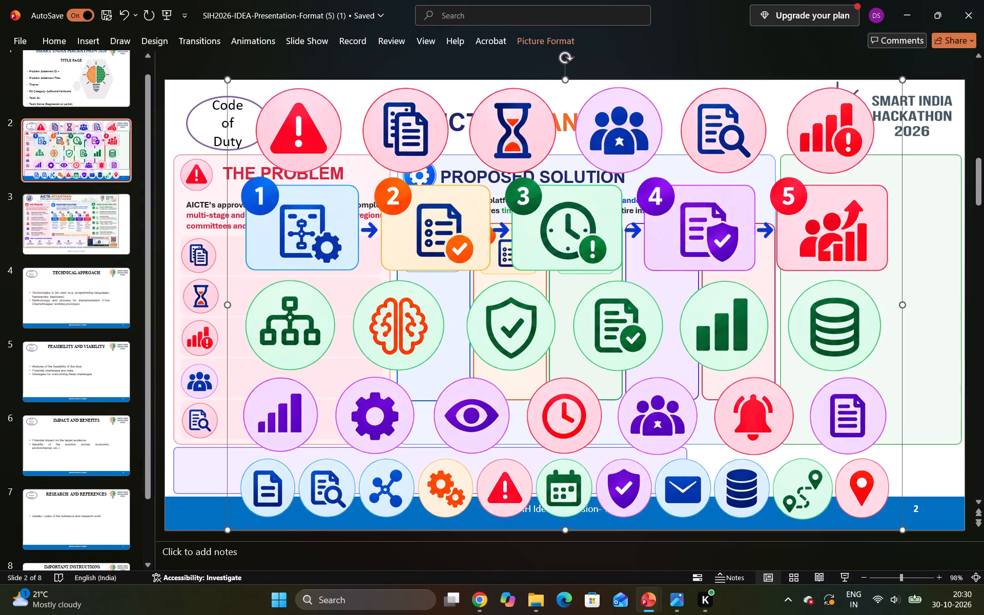
Crop the newly inserted icon sheet on all four sides down to the purple number 4 document-and-shield icon.
{"action": "left_click", "coordinate": [543, 39]}
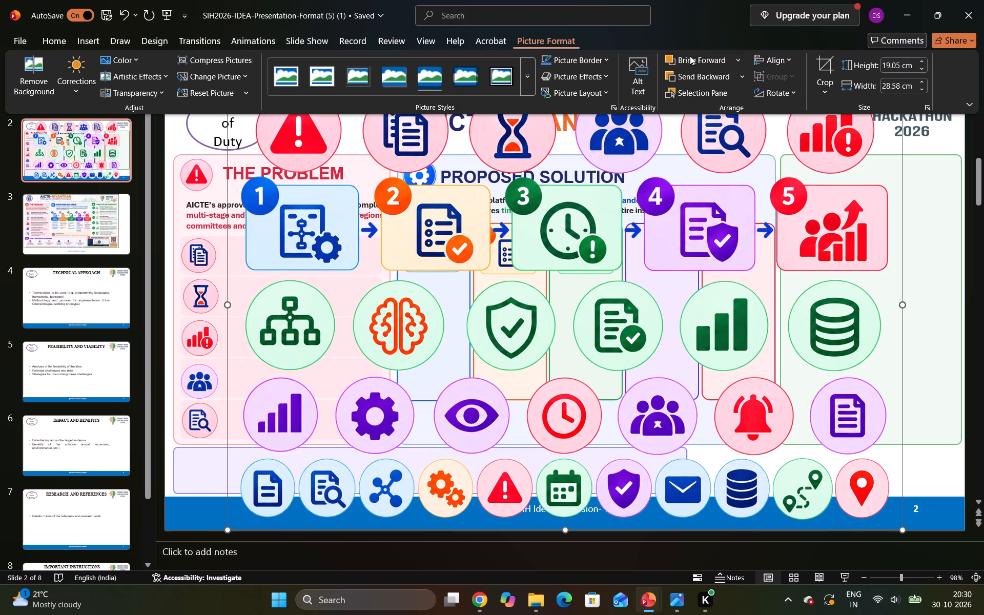
{"action": "left_click", "coordinate": [823, 65]}
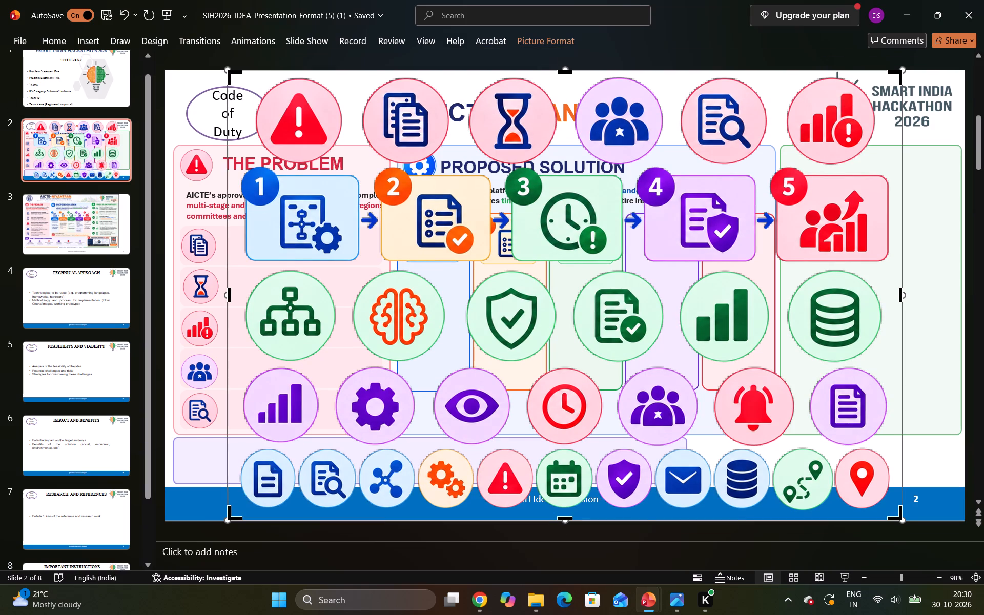
{"action": "left_click_drag", "start_coordinate": [230, 296], "coordinate": [503, 324]}
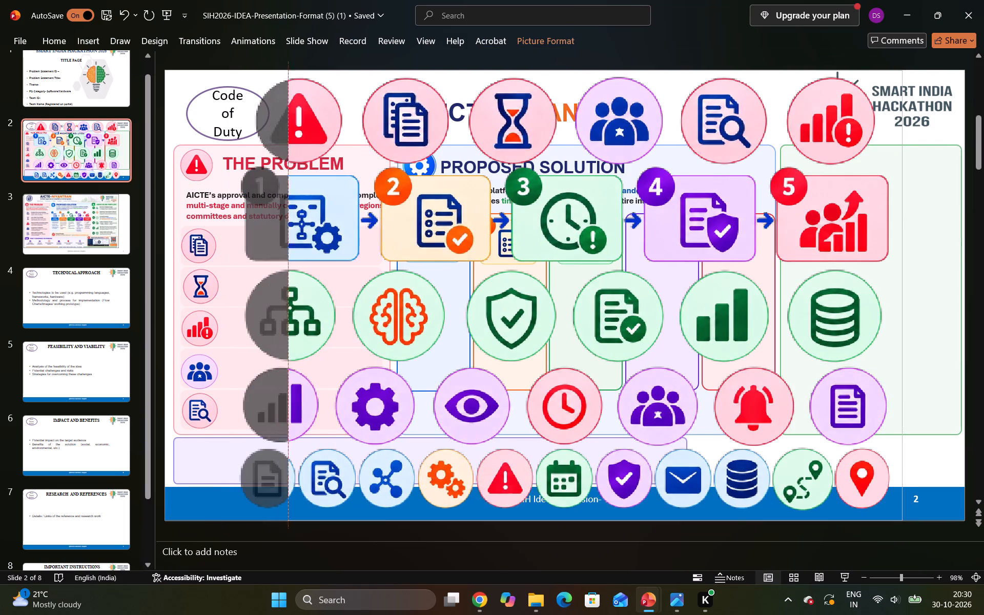
{"action": "left_click_drag", "start_coordinate": [503, 324], "coordinate": [640, 351]}
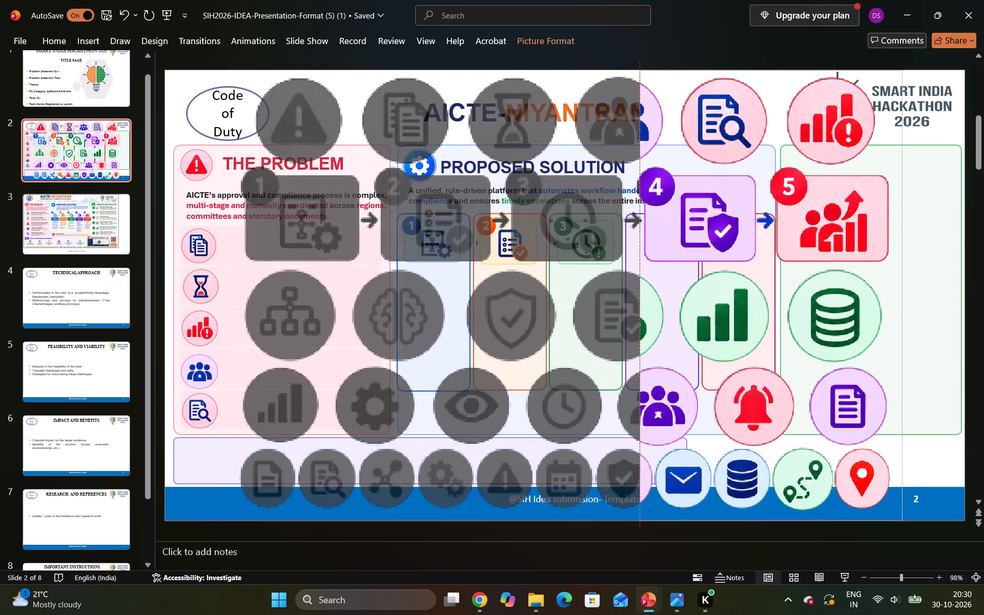
{"action": "left_click_drag", "start_coordinate": [640, 351], "coordinate": [637, 354]}
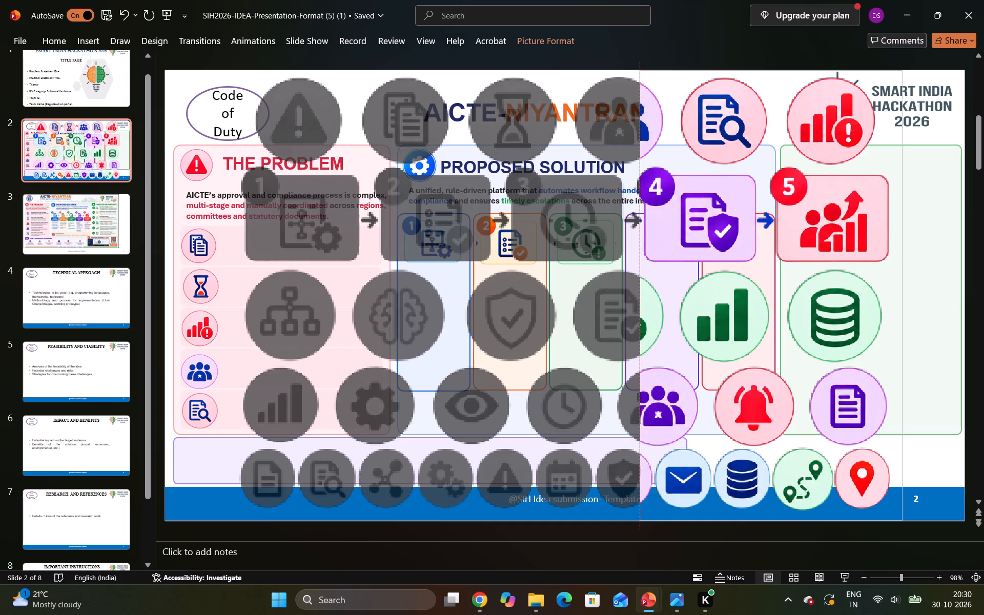
{"action": "left_click_drag", "start_coordinate": [637, 354], "coordinate": [636, 356]}
{"action": "left_click_drag", "start_coordinate": [636, 356], "coordinate": [634, 364]}
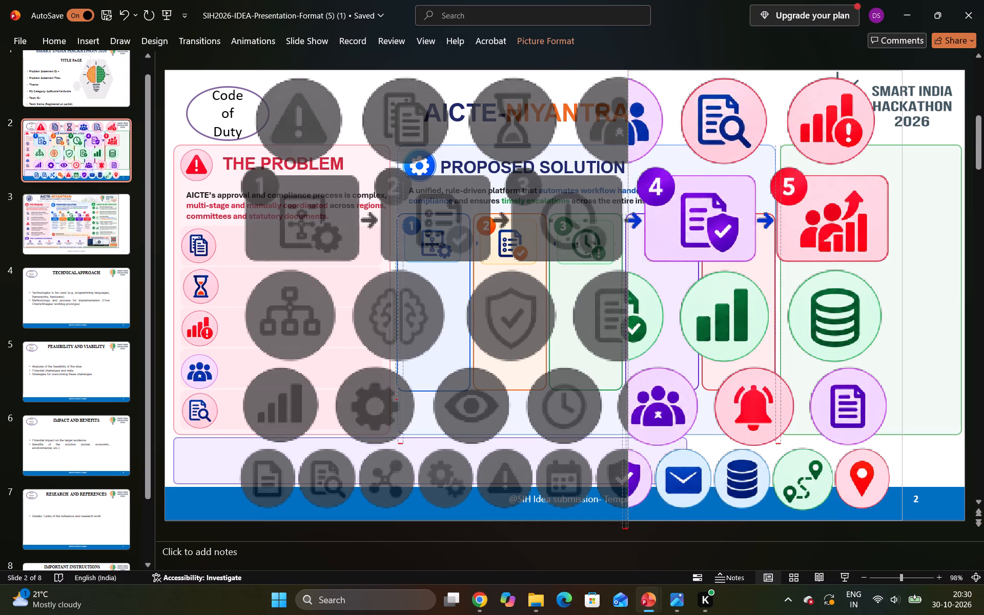
{"action": "left_click_drag", "start_coordinate": [634, 364], "coordinate": [635, 364]}
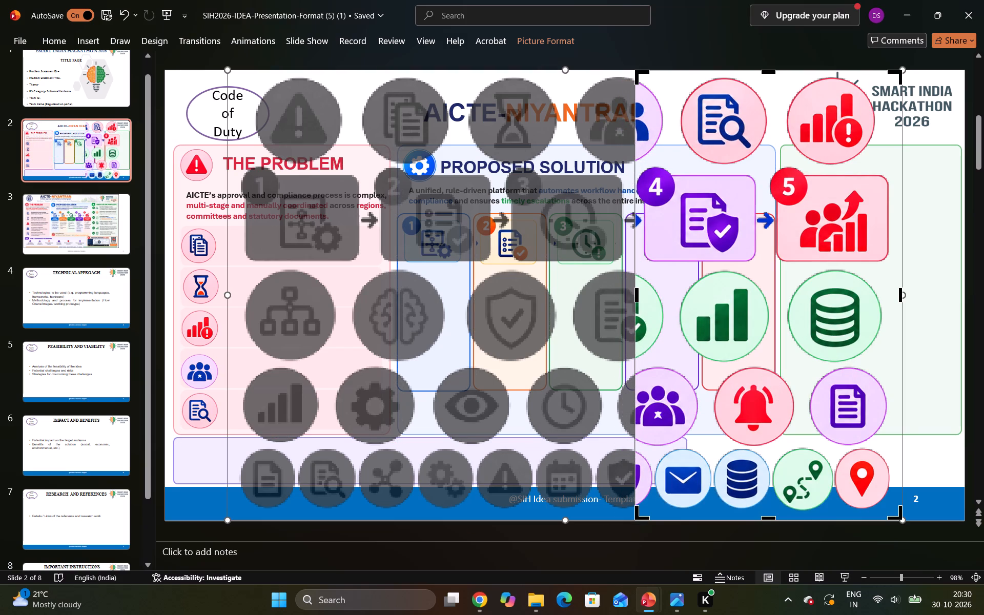
{"action": "left_click_drag", "start_coordinate": [768, 74], "coordinate": [753, 165]}
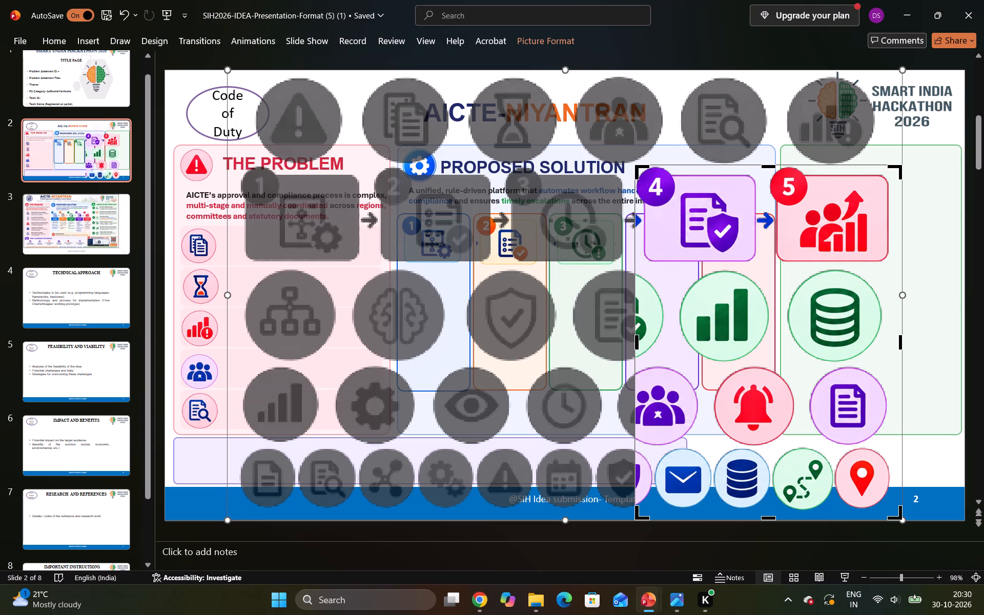
{"action": "left_click_drag", "start_coordinate": [901, 345], "coordinate": [765, 348]}
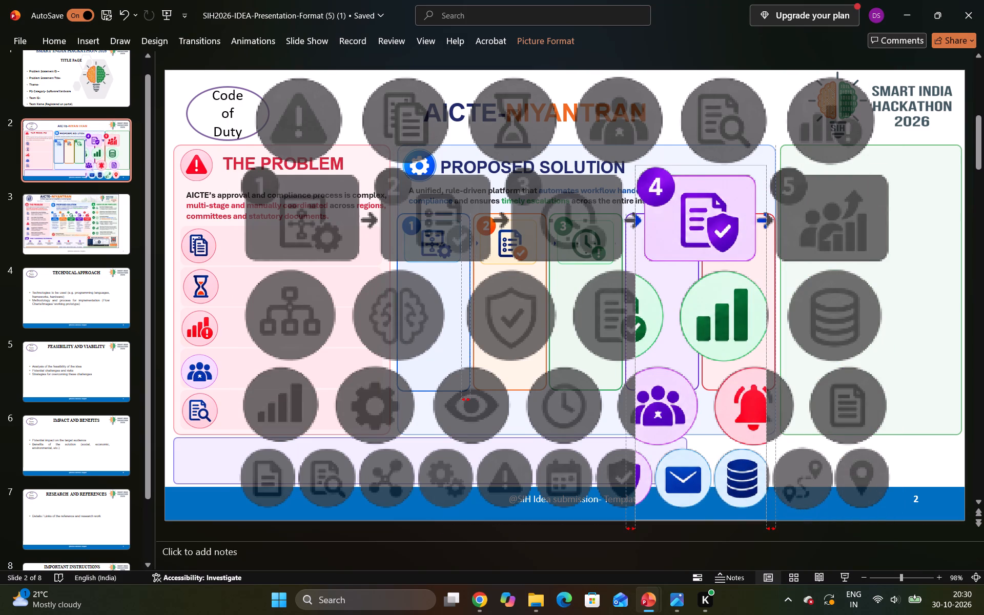
{"action": "left_click_drag", "start_coordinate": [765, 348], "coordinate": [758, 350]}
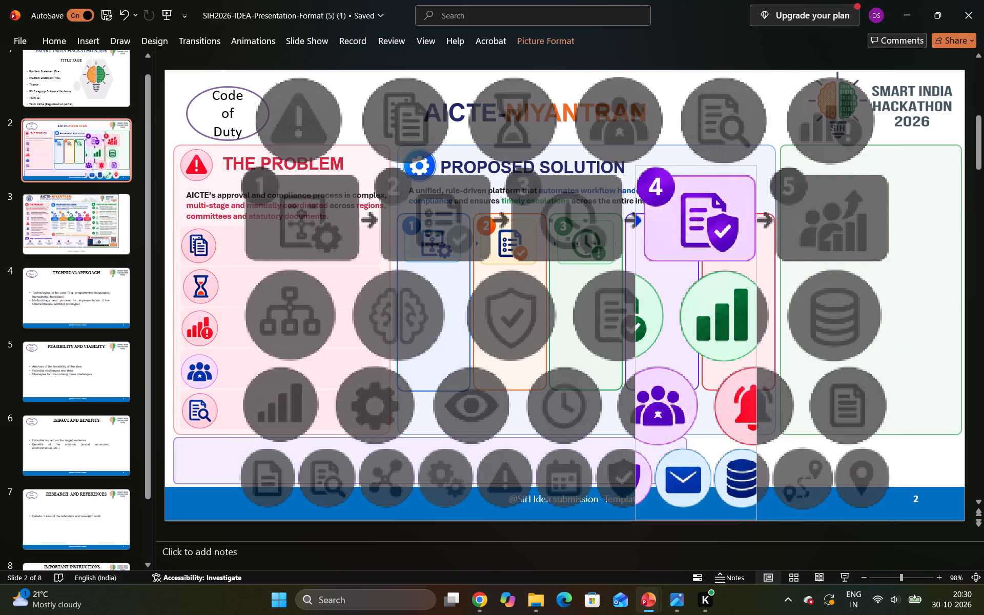
{"action": "left_click_drag", "start_coordinate": [758, 350], "coordinate": [760, 351]}
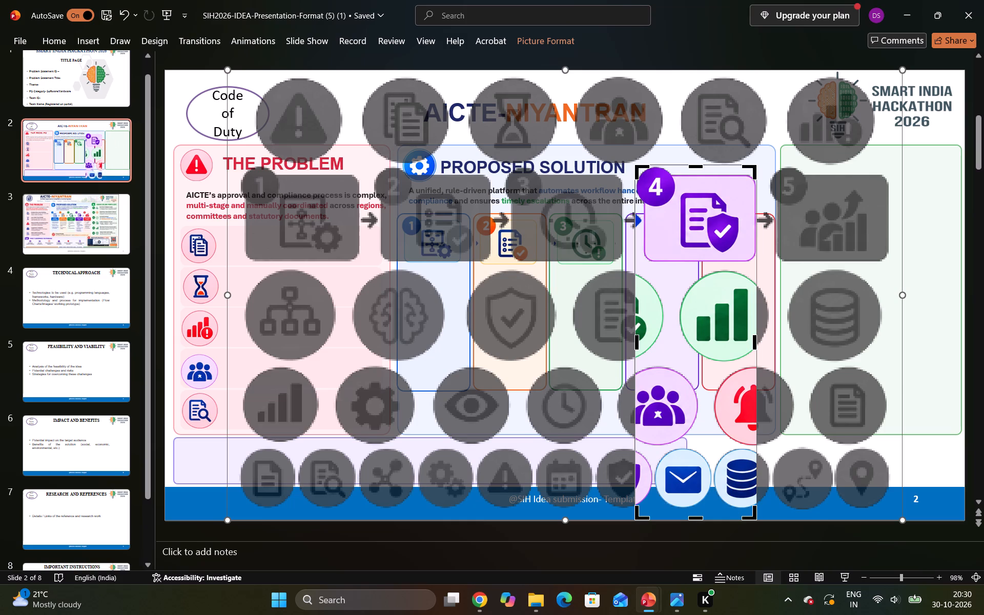
{"action": "left_click_drag", "start_coordinate": [696, 517], "coordinate": [719, 292]}
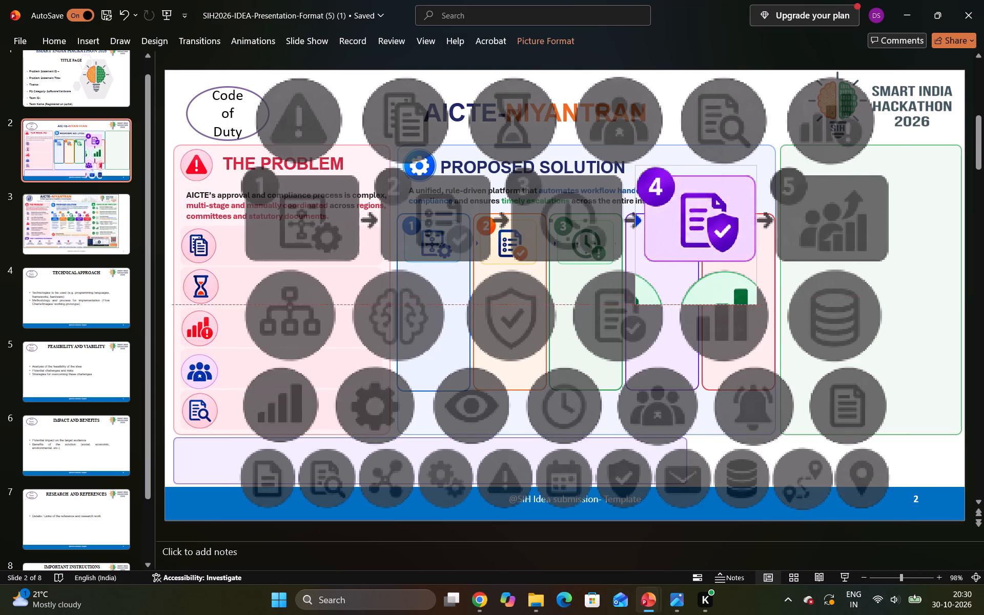
{"action": "left_click_drag", "start_coordinate": [719, 292], "coordinate": [714, 267]}
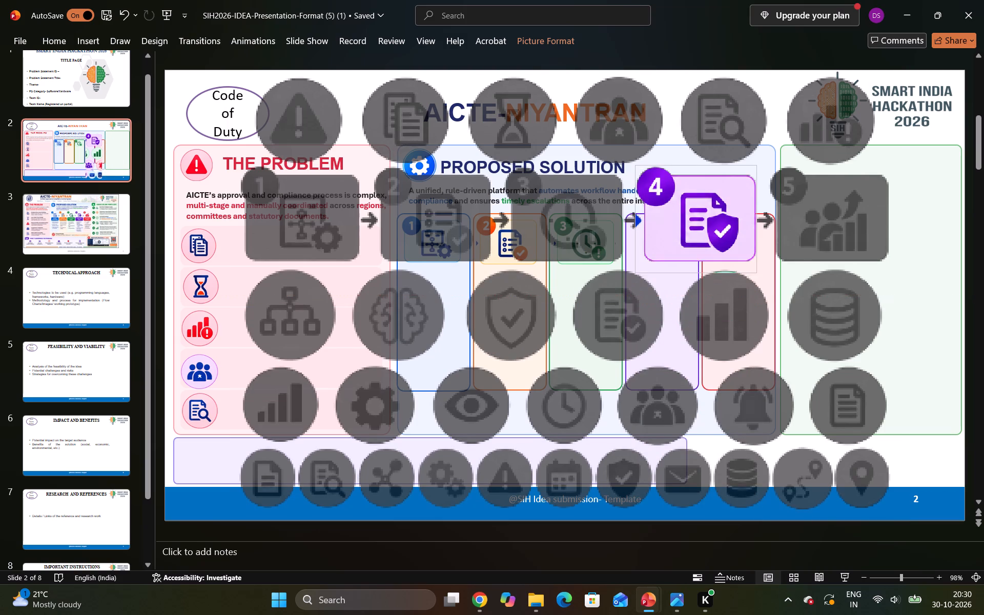
{"action": "left_click_drag", "start_coordinate": [714, 267], "coordinate": [724, 273]}
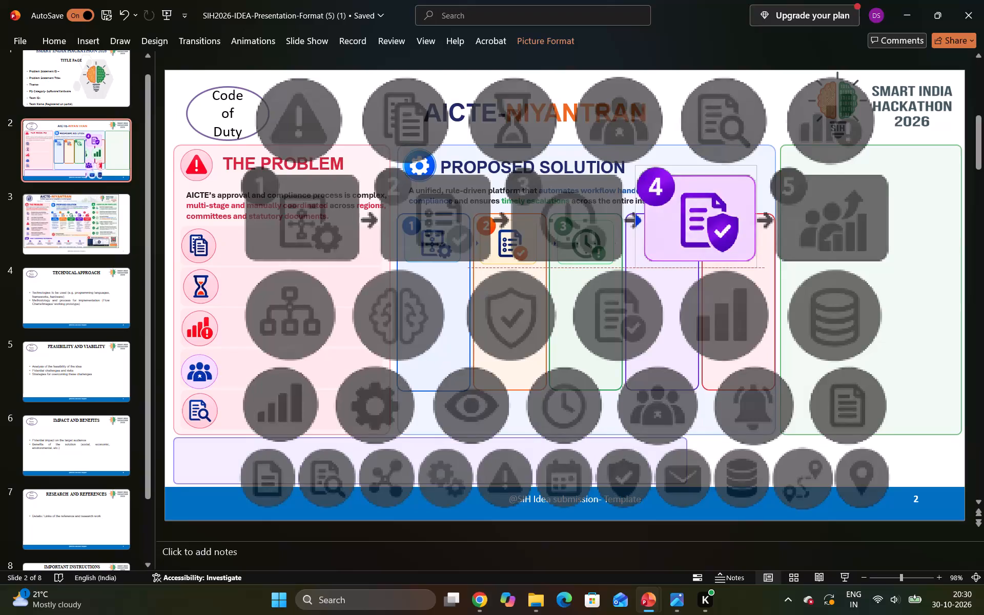
{"action": "left_click_drag", "start_coordinate": [724, 273], "coordinate": [724, 271]}
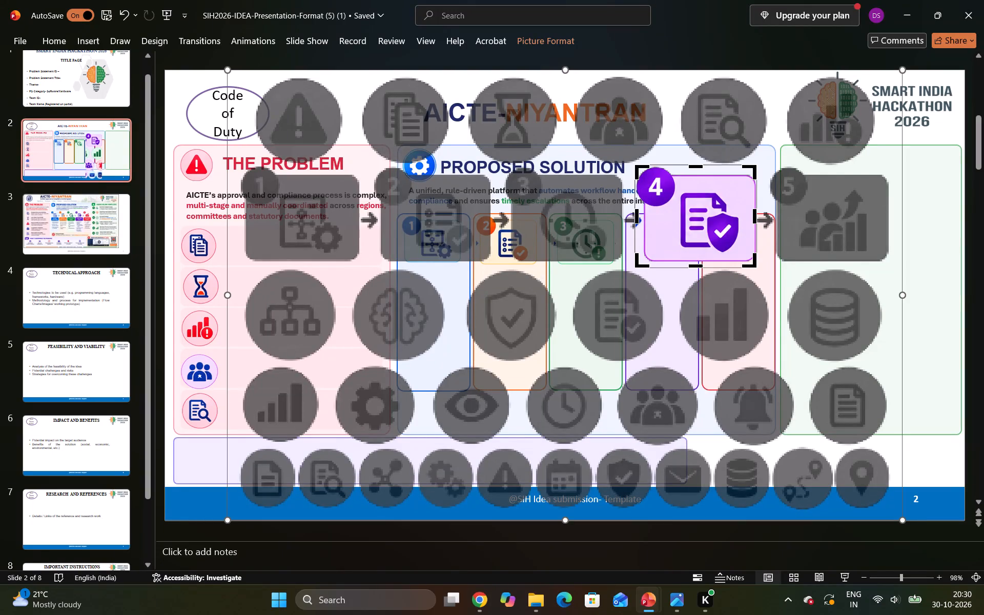
{"action": "left_click", "coordinate": [637, 219]}
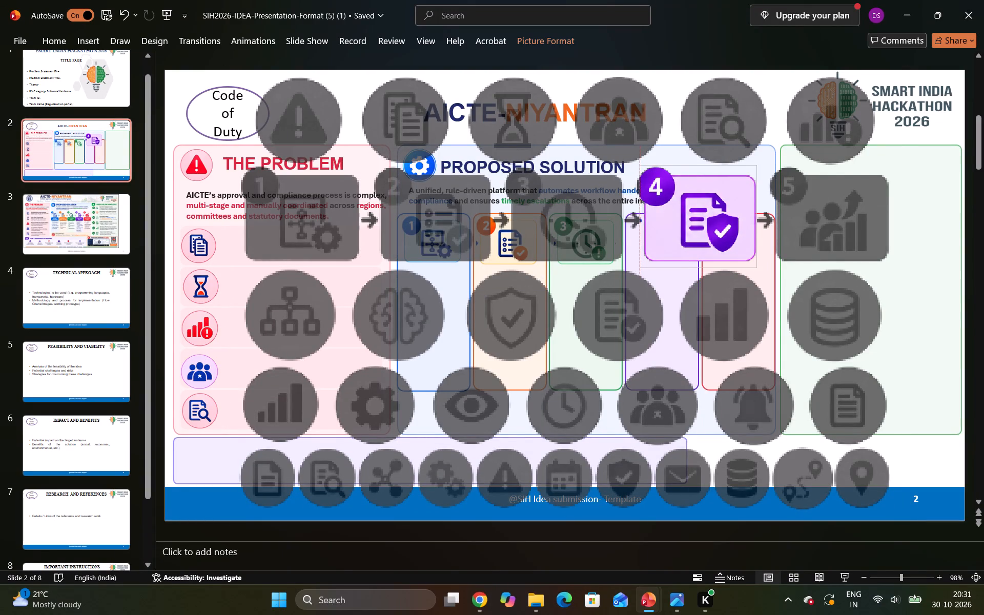
{"action": "left_click", "coordinate": [921, 196]}
Shrink the number 4 icon to about the size of the number 3 icon and place it at the top of the purple Proposed Solution box.
{"action": "left_click", "coordinate": [721, 243]}
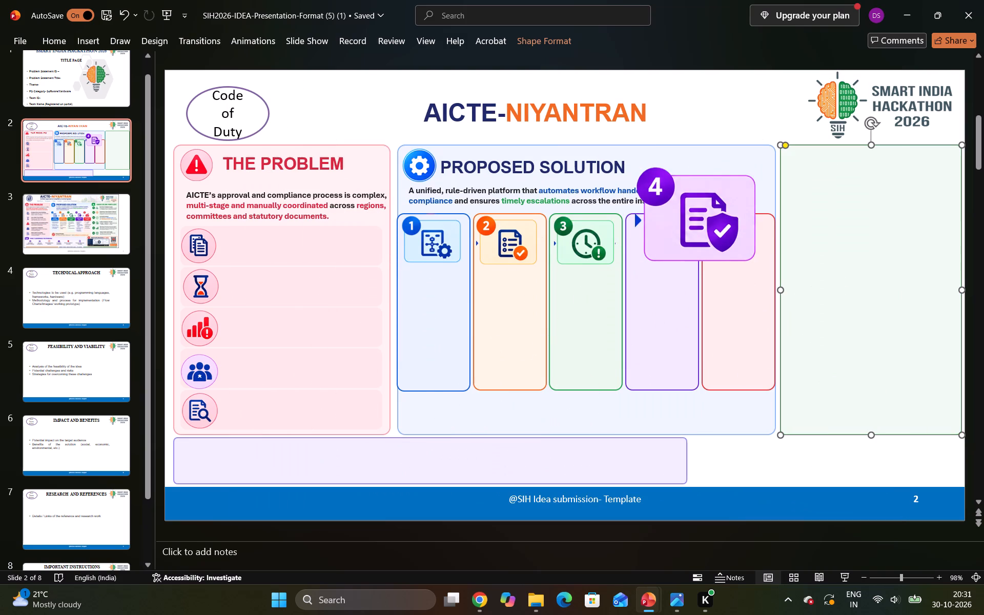
{"action": "left_click_drag", "start_coordinate": [758, 269], "coordinate": [743, 256]}
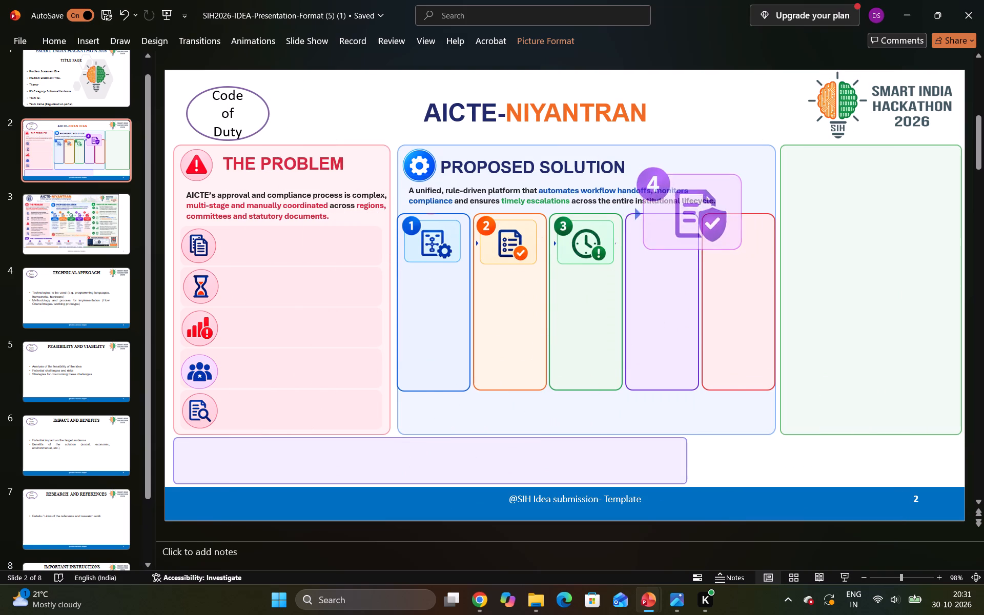
{"action": "left_click_drag", "start_coordinate": [743, 256], "coordinate": [699, 196]}
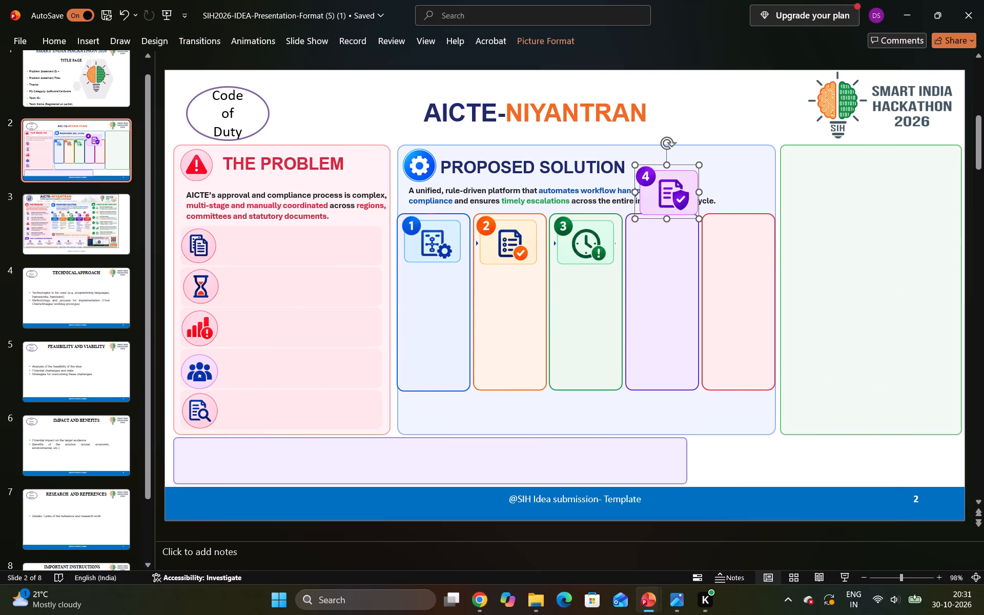
{"action": "left_click_drag", "start_coordinate": [676, 192], "coordinate": [672, 240]}
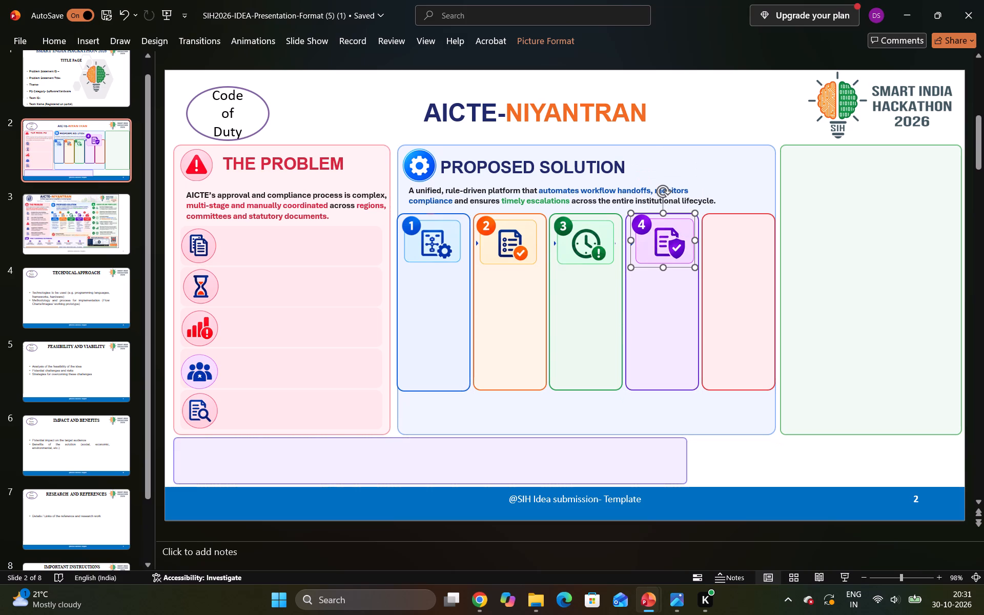
{"action": "left_click", "coordinate": [725, 127]}
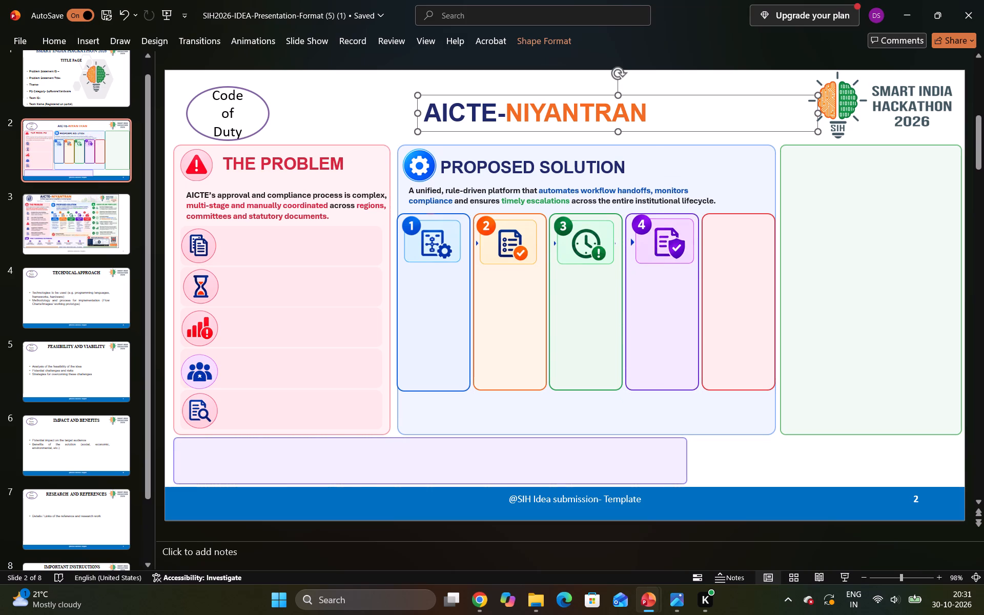
{"action": "left_click", "coordinate": [670, 229]}
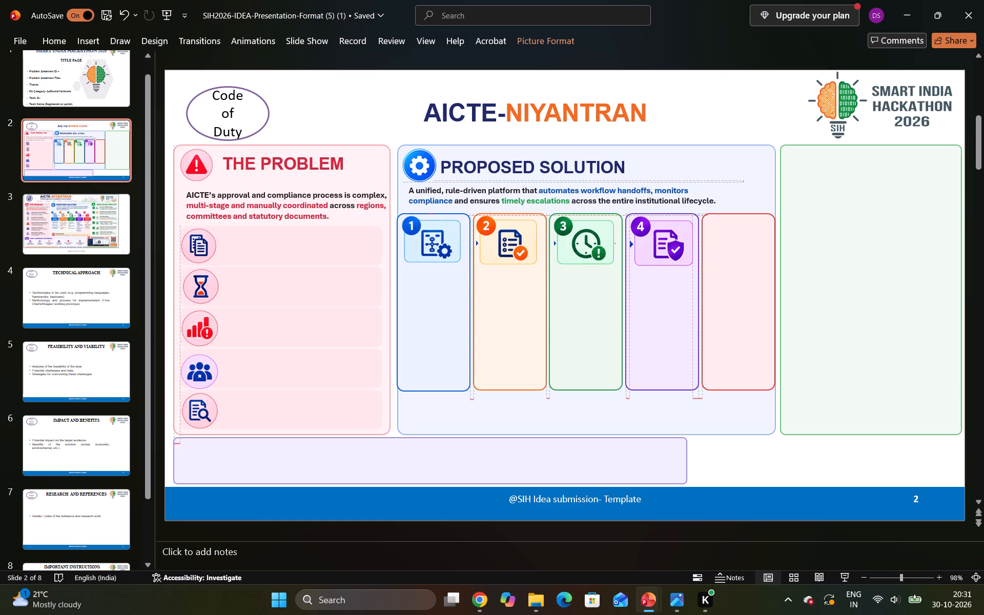
{"action": "left_click", "coordinate": [737, 136]}
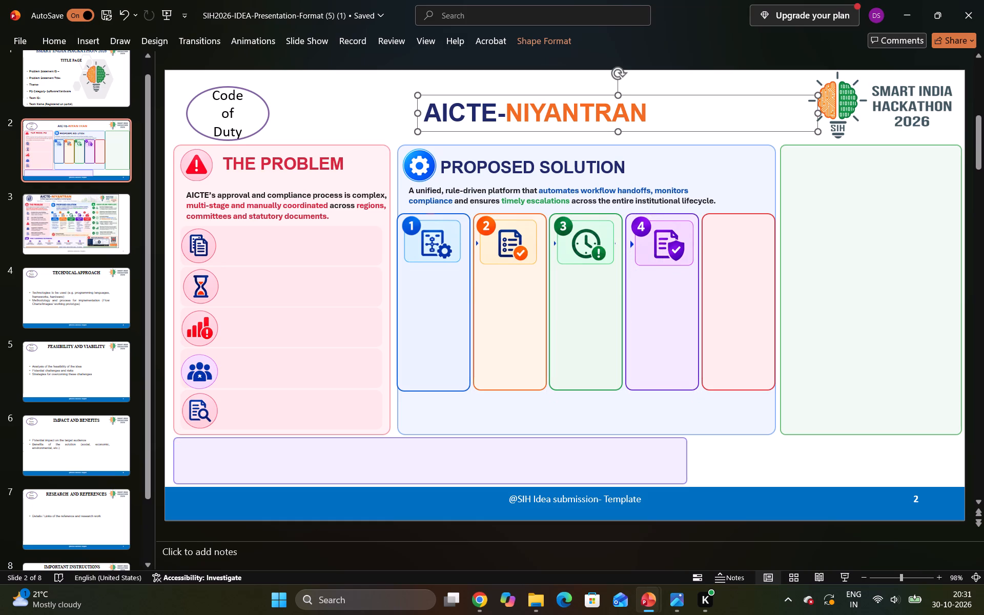
Insert the picture "Modern Infographic Icon Sheet" from the Downloads folder onto slide 2 once more.
{"action": "left_click", "coordinate": [92, 41]}
{"action": "left_click", "coordinate": [104, 83]}
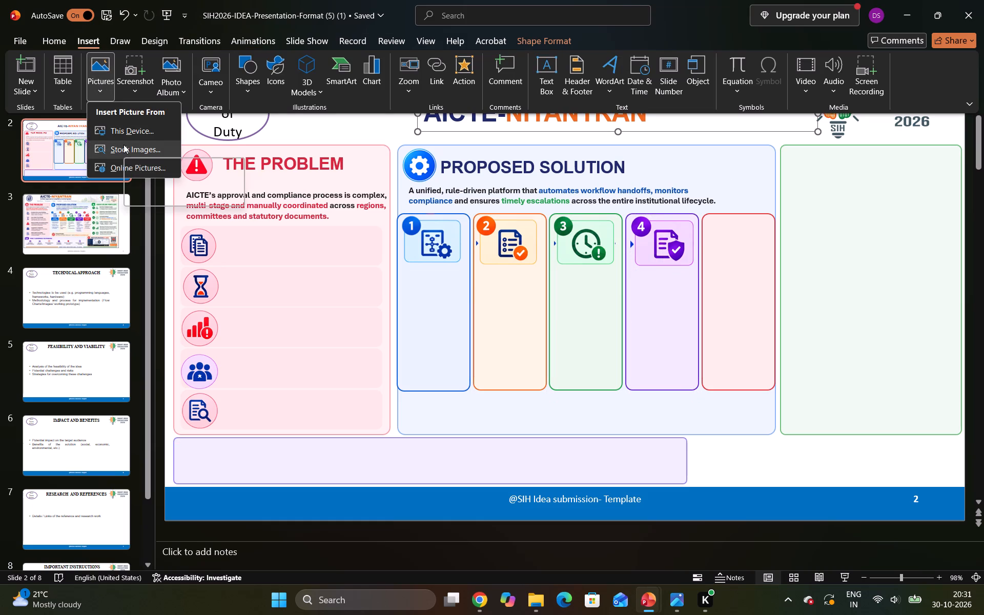
{"action": "left_click", "coordinate": [122, 135]}
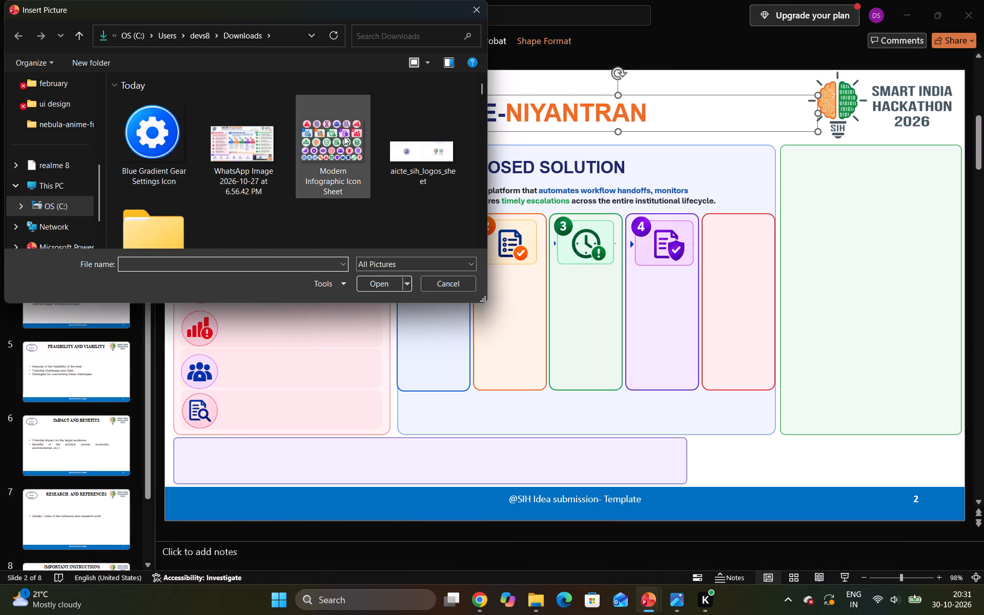
{"action": "left_click", "coordinate": [344, 136]}
{"action": "left_click", "coordinate": [382, 285]}
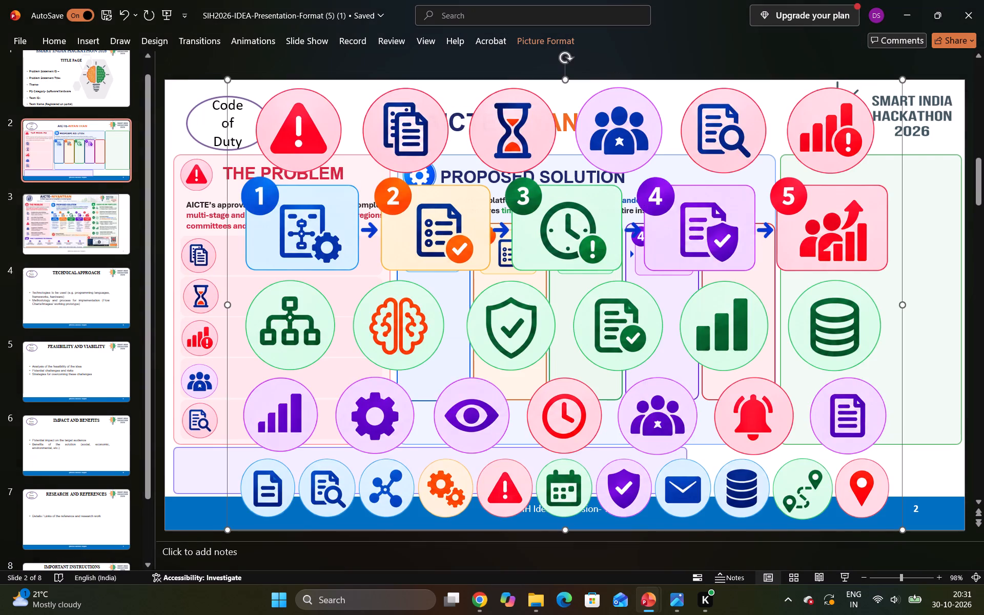
Crop the newly inserted icon sheet on all four sides down to the red number 5 people-and-growth-chart icon.
{"action": "left_click", "coordinate": [568, 44]}
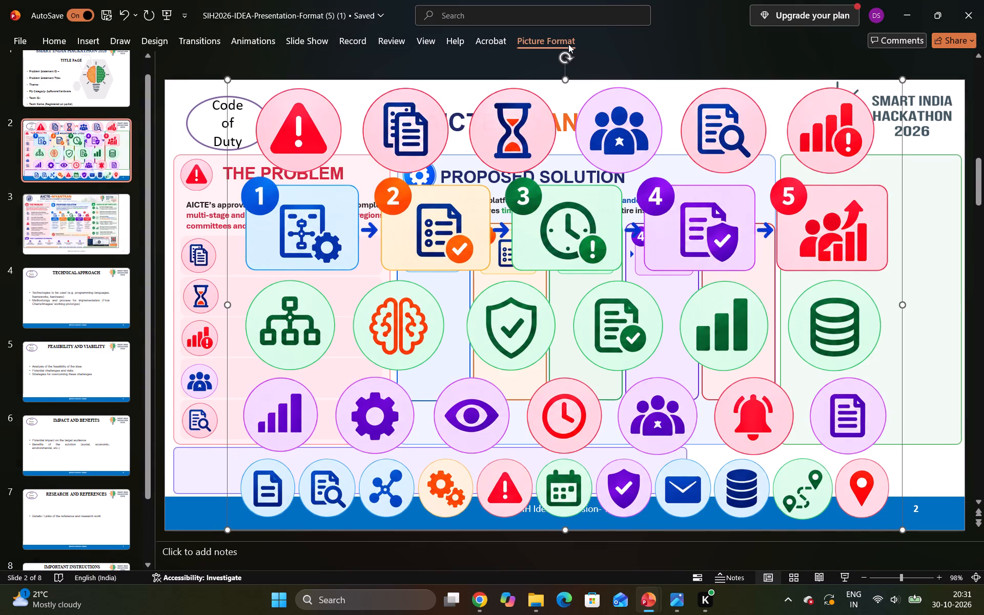
{"action": "left_click", "coordinate": [824, 63]}
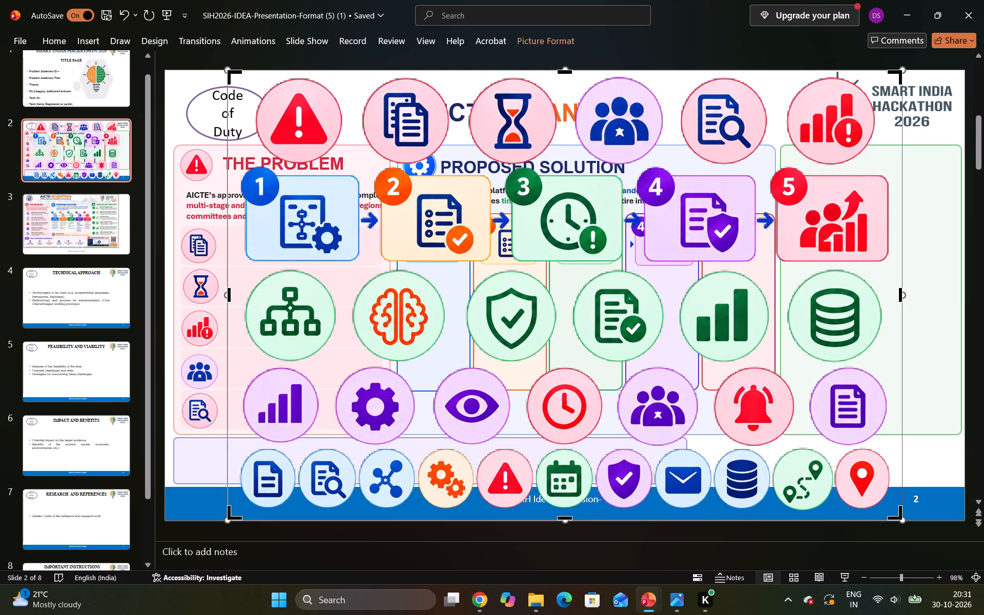
{"action": "left_click_drag", "start_coordinate": [228, 293], "coordinate": [728, 296]}
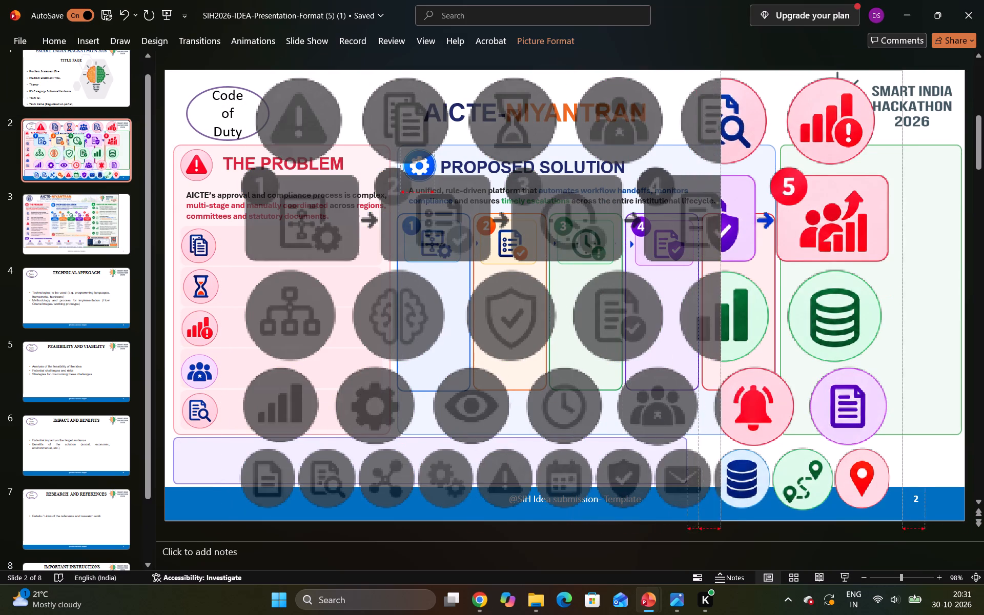
{"action": "left_click_drag", "start_coordinate": [728, 296], "coordinate": [771, 300]}
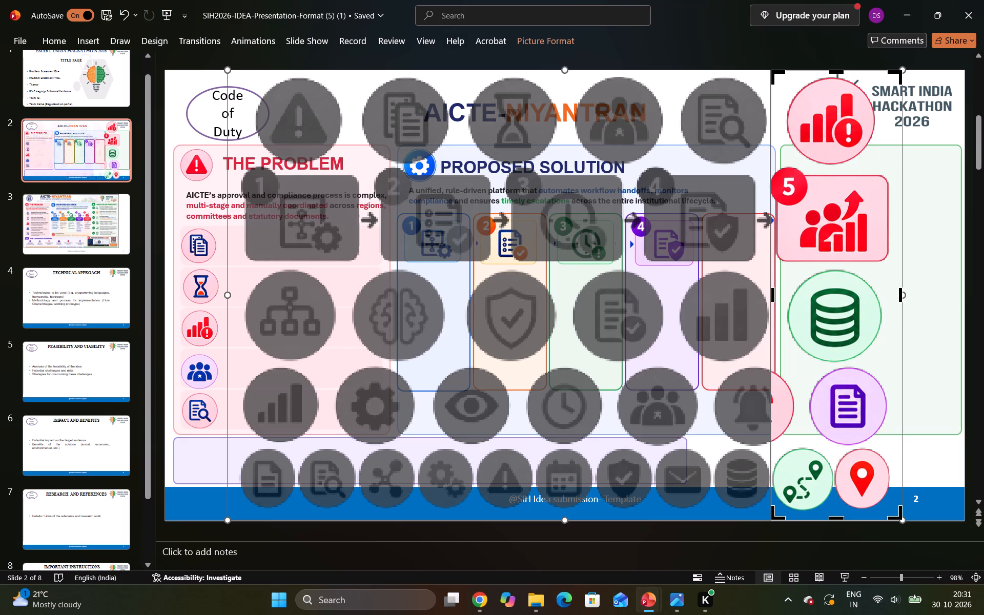
{"action": "left_click_drag", "start_coordinate": [838, 72], "coordinate": [830, 165]}
{"action": "left_click_drag", "start_coordinate": [901, 340], "coordinate": [891, 344]}
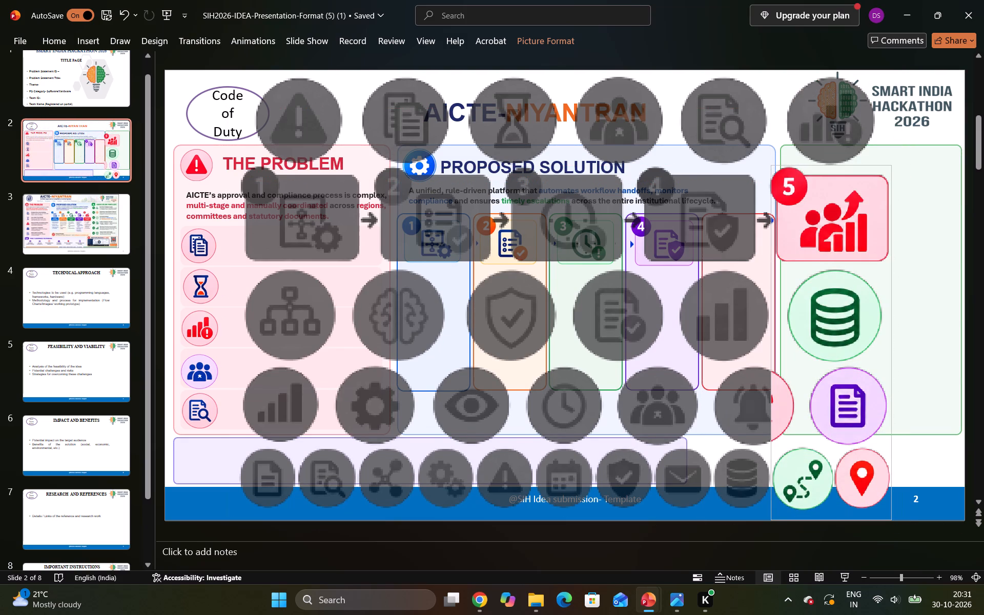
{"action": "left_click_drag", "start_coordinate": [891, 344], "coordinate": [892, 344]}
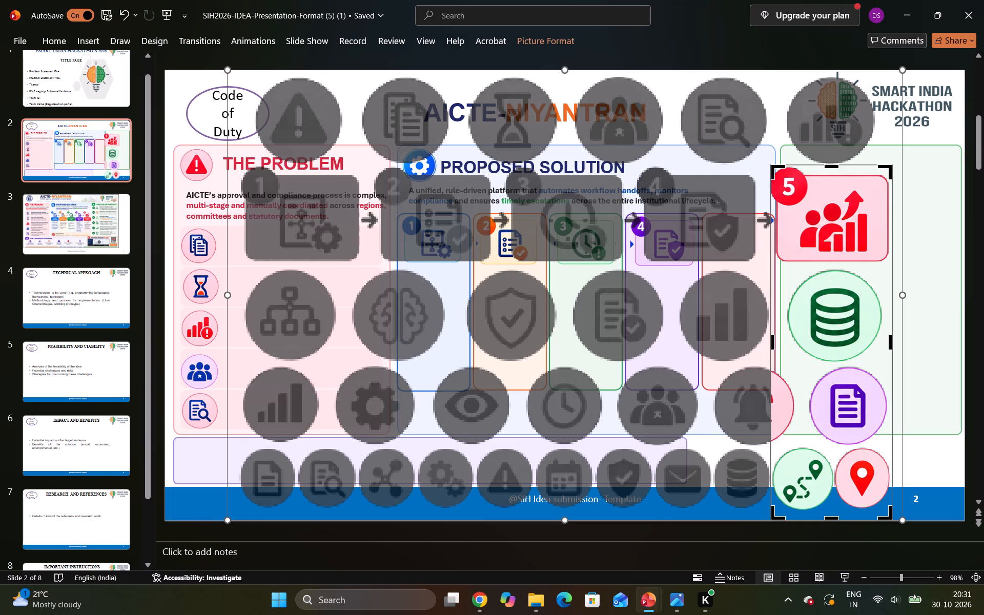
{"action": "left_click_drag", "start_coordinate": [832, 519], "coordinate": [831, 305]}
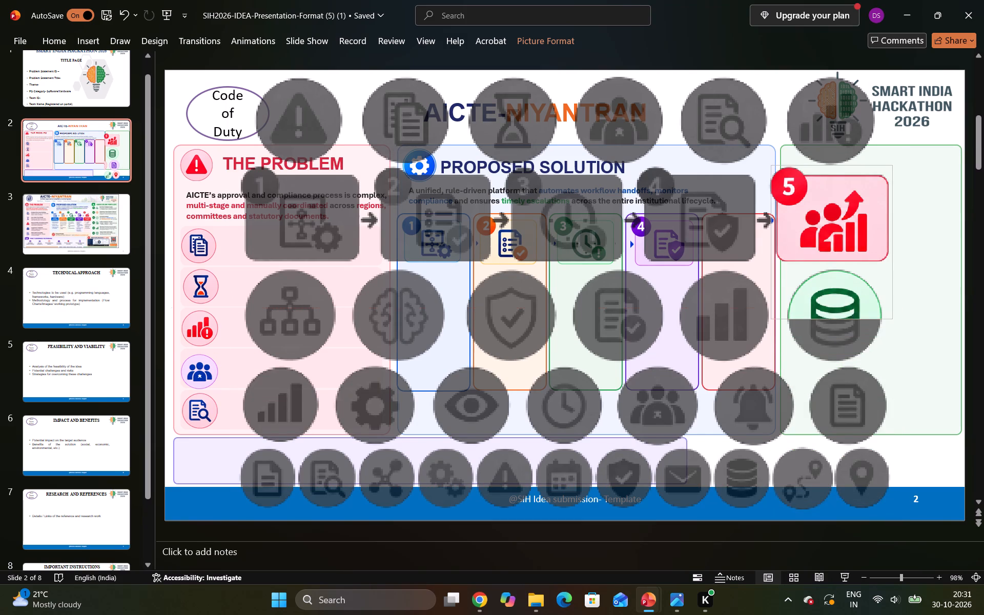
{"action": "left_click_drag", "start_coordinate": [831, 305], "coordinate": [834, 270]}
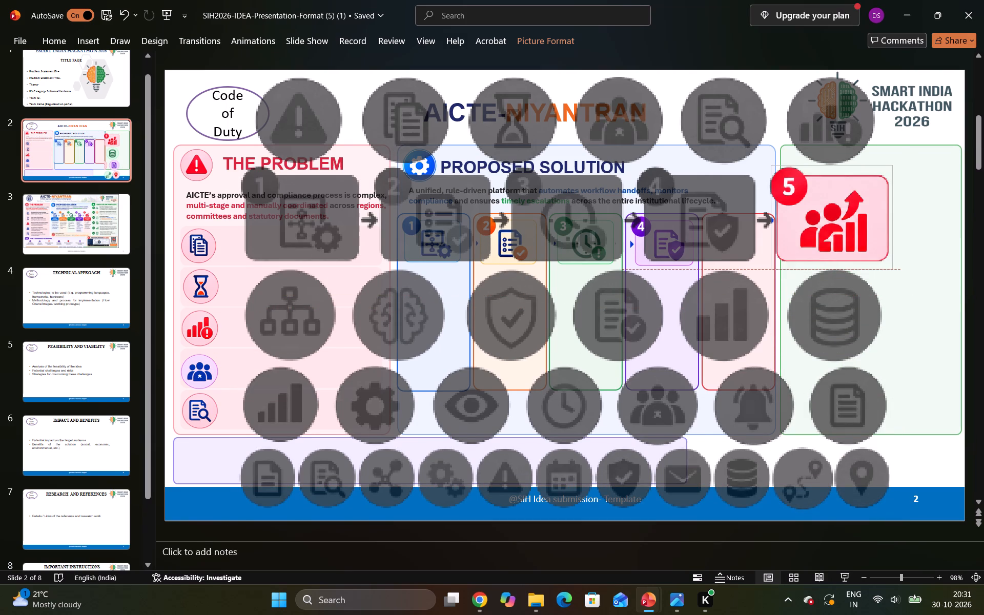
{"action": "left_click_drag", "start_coordinate": [834, 270], "coordinate": [837, 258]}
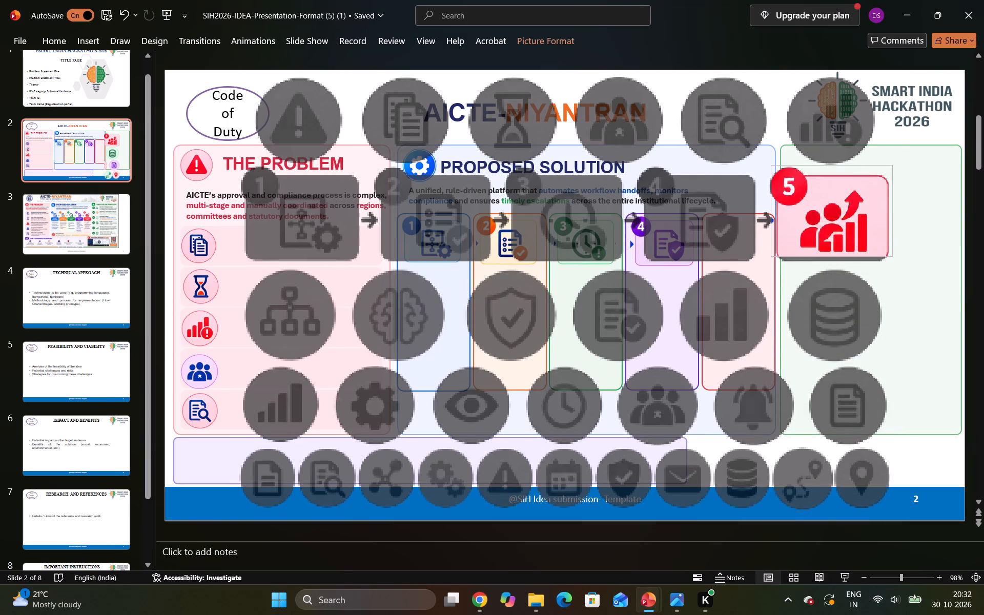
{"action": "left_click_drag", "start_coordinate": [837, 258], "coordinate": [837, 266]}
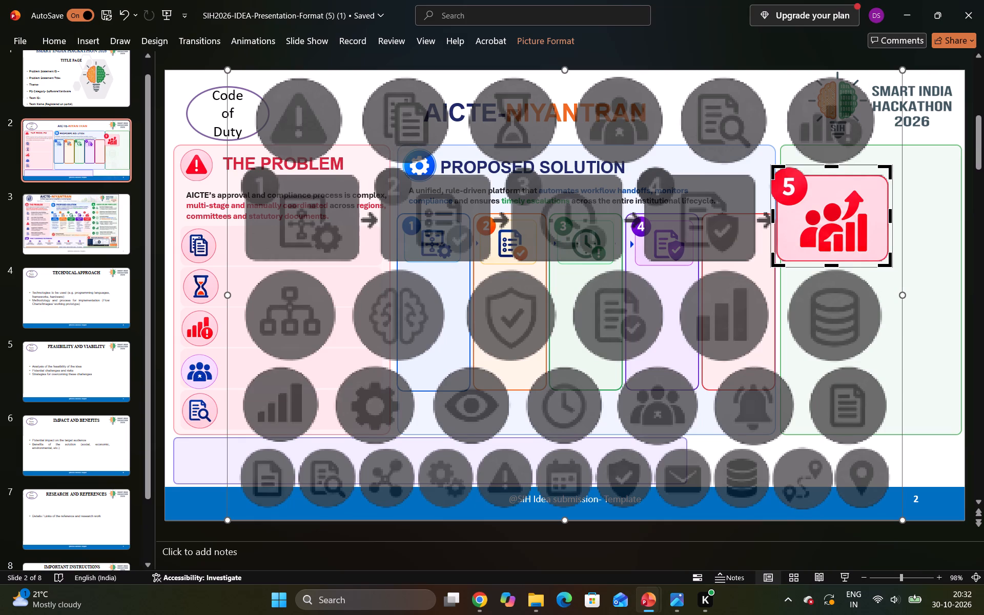
{"action": "left_click", "coordinate": [926, 165]}
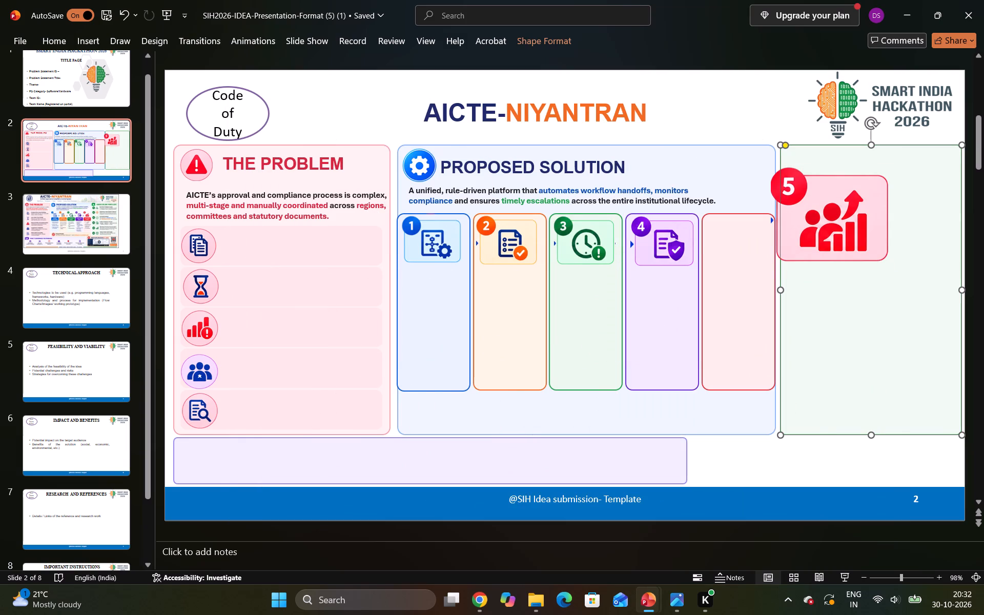
Shrink the number 5 icon to about the size of the number 4 icon and place it at the top of the red Proposed Solution box.
{"action": "left_click_drag", "start_coordinate": [808, 233], "coordinate": [758, 250]}
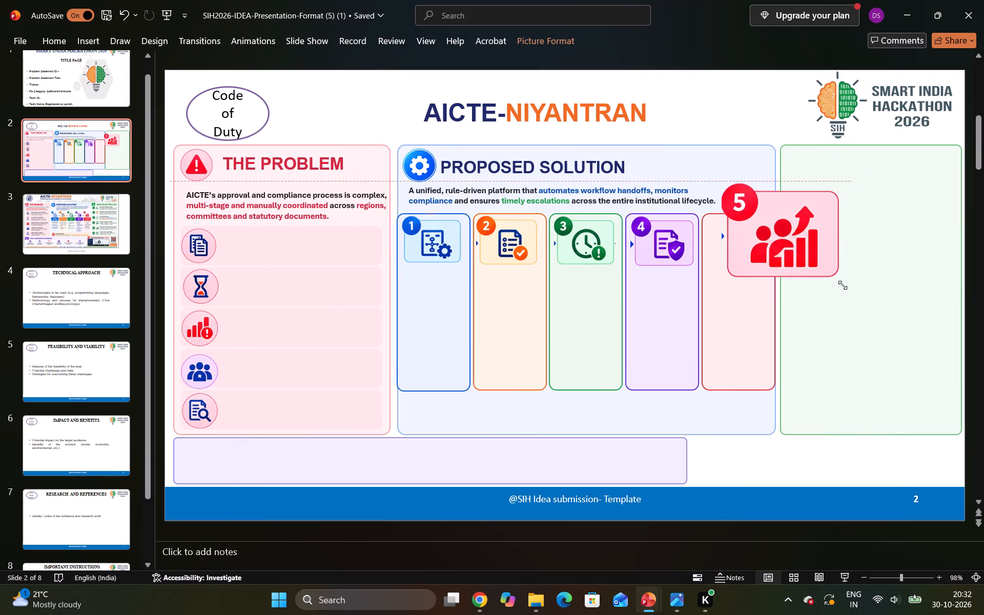
{"action": "left_click_drag", "start_coordinate": [843, 285], "coordinate": [777, 233]}
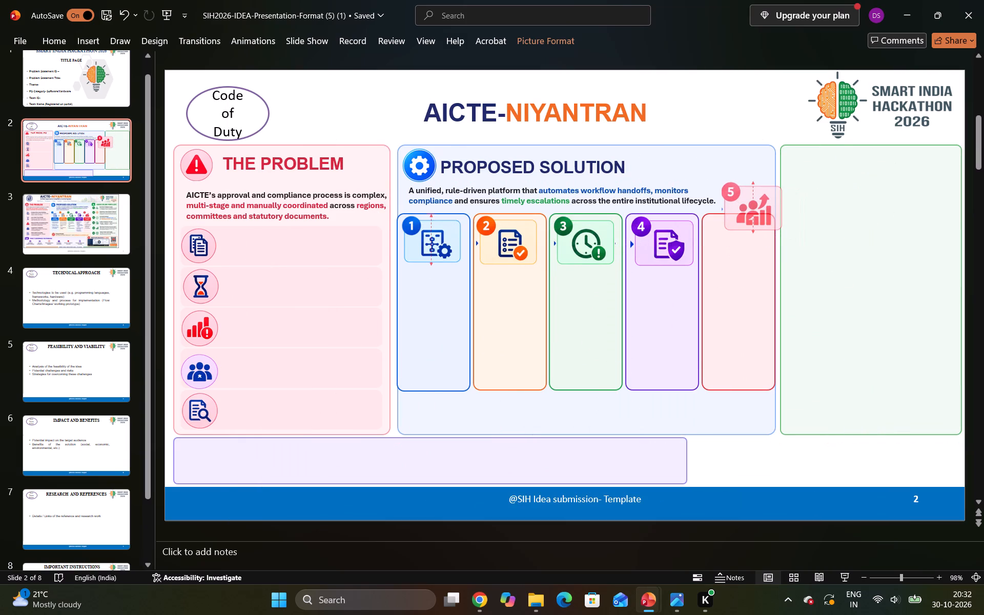
{"action": "left_click_drag", "start_coordinate": [777, 233], "coordinate": [777, 233]}
{"action": "left_click_drag", "start_coordinate": [751, 205], "coordinate": [737, 243]}
{"action": "left_click", "coordinate": [727, 149]}
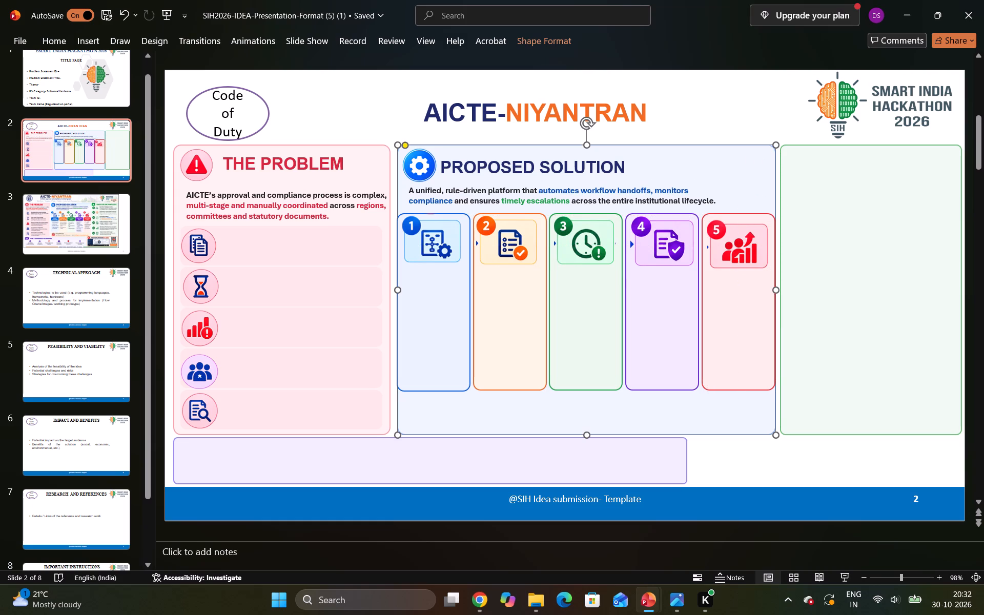
{"action": "left_click", "coordinate": [732, 242]}
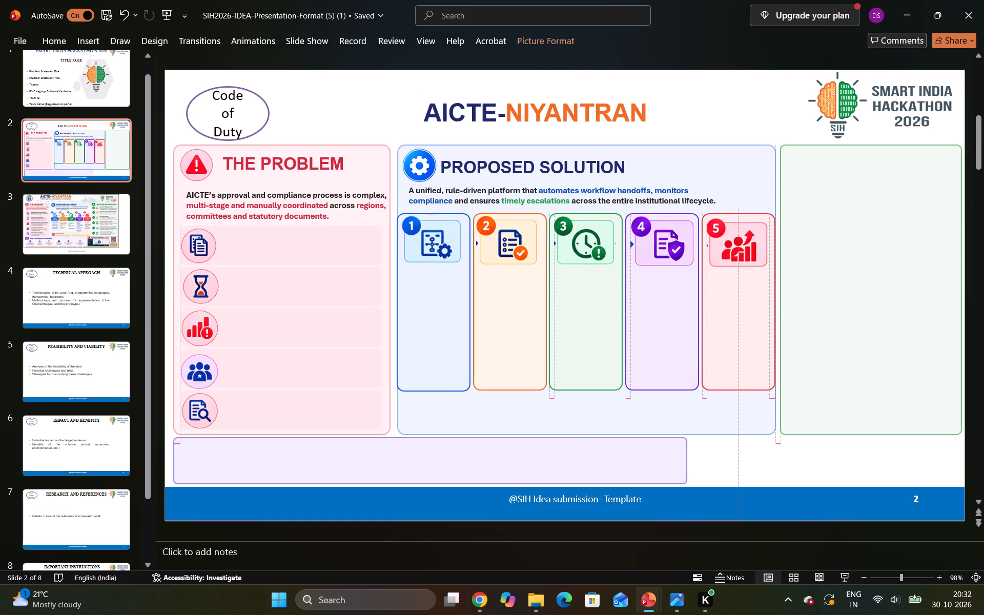
Shrink the number 4 icon slightly to match the size of the number 3 icon.
{"action": "left_click", "coordinate": [671, 244]}
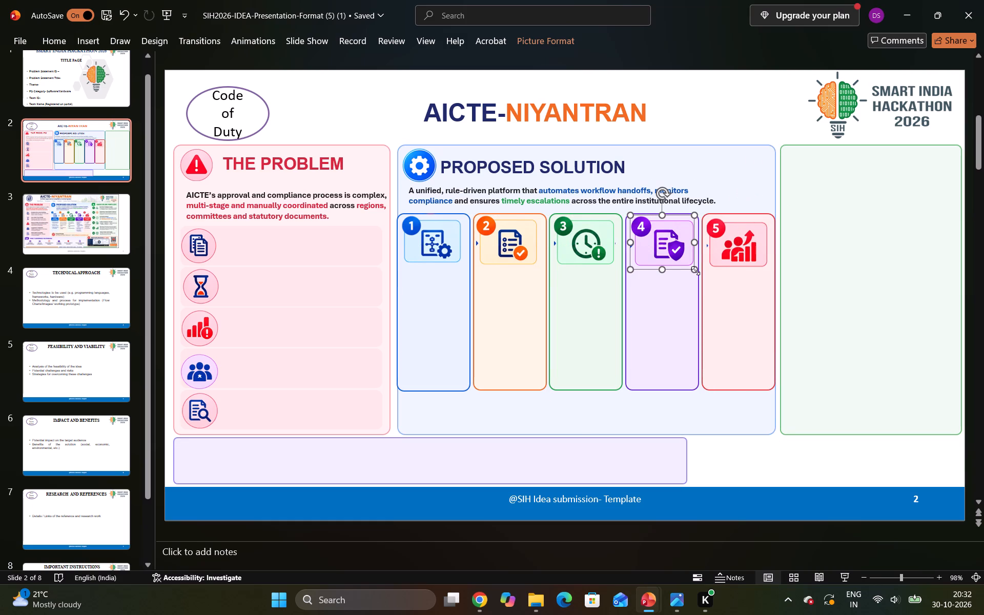
{"action": "left_click_drag", "start_coordinate": [695, 270], "coordinate": [686, 267]}
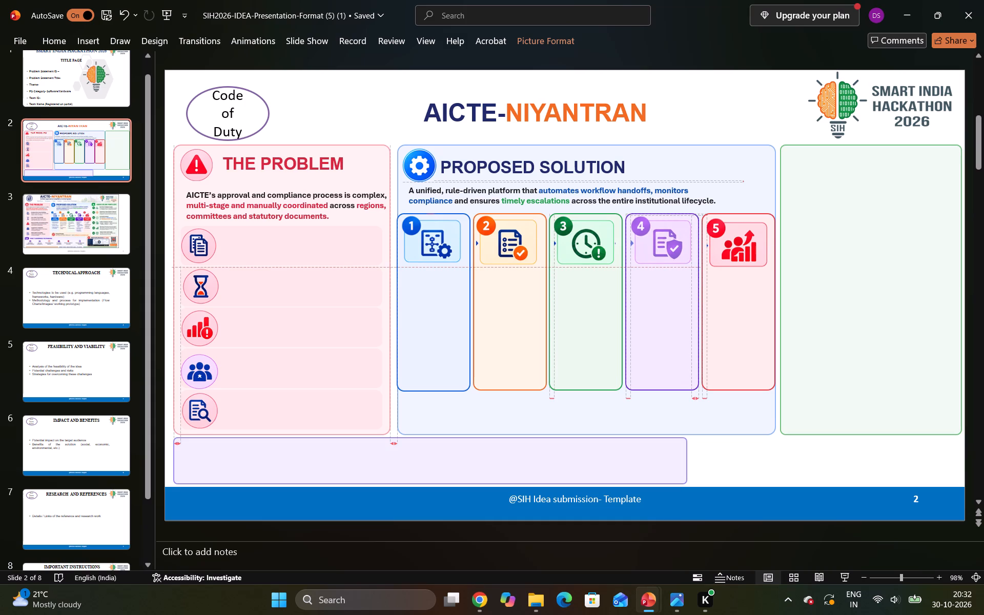
{"action": "left_click_drag", "start_coordinate": [686, 267], "coordinate": [687, 267]}
{"action": "left_click", "coordinate": [722, 159]}
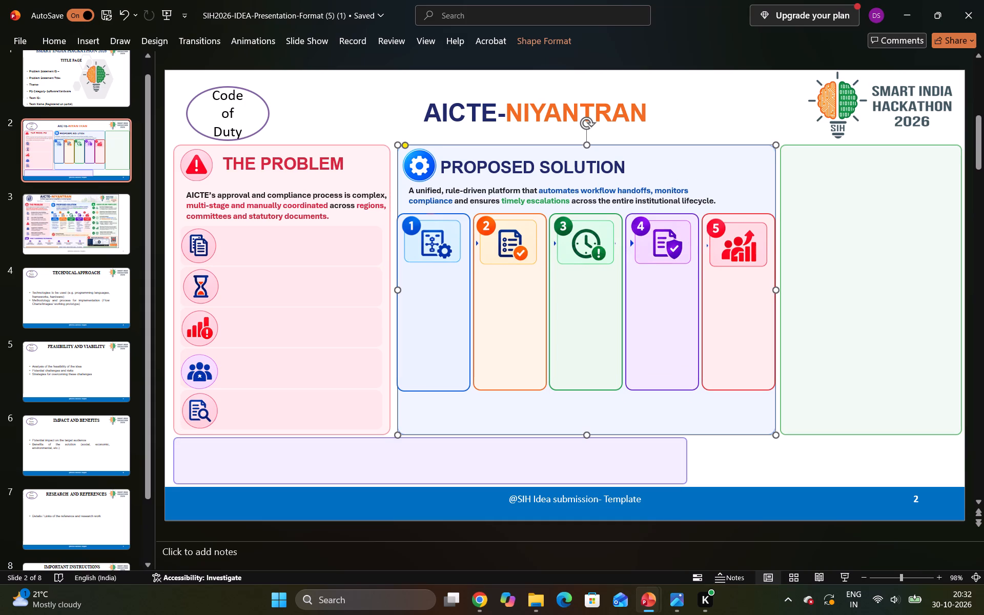
Shrink the number 5 icon slightly so its lower edge lines up with the number 4 icon.
{"action": "left_click", "coordinate": [733, 245]}
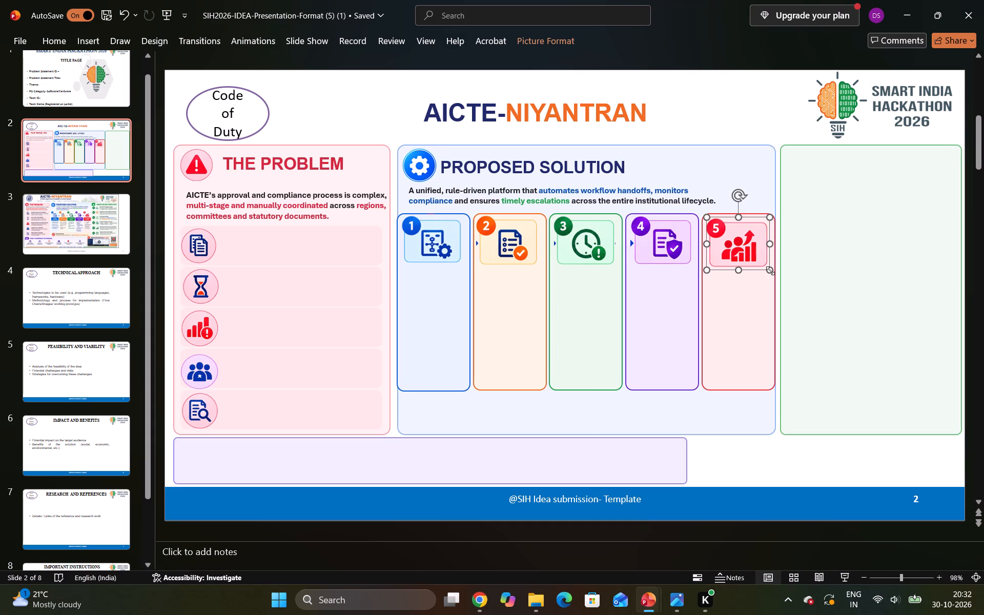
{"action": "left_click_drag", "start_coordinate": [770, 271], "coordinate": [763, 265]}
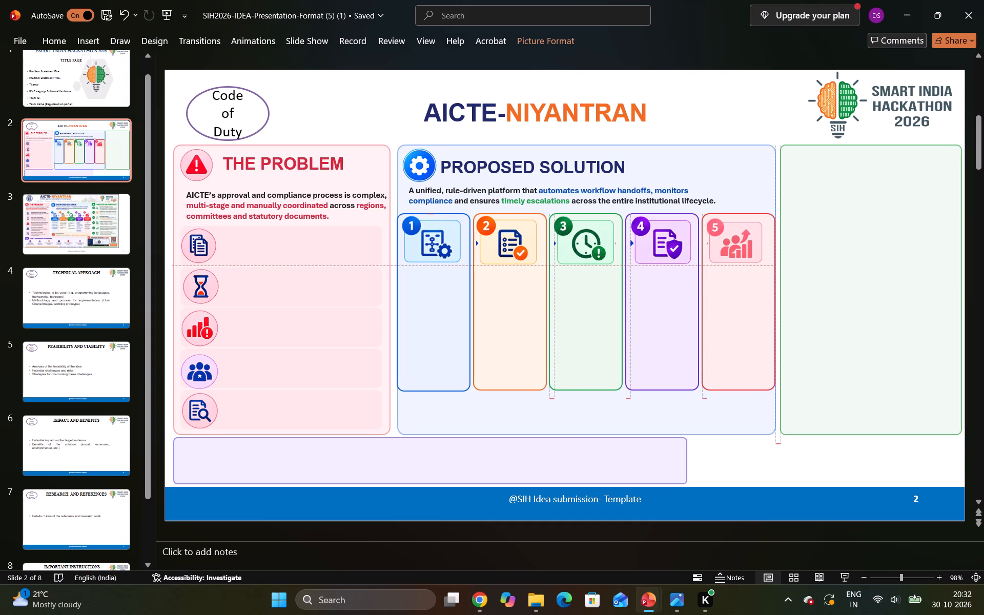
{"action": "left_click_drag", "start_coordinate": [763, 265], "coordinate": [764, 269]}
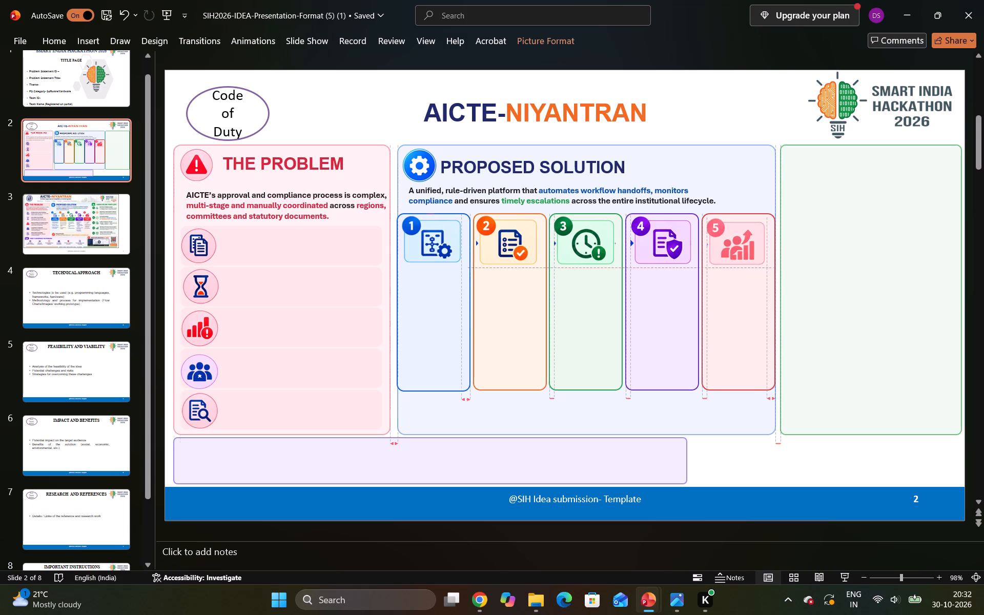
{"action": "left_click_drag", "start_coordinate": [764, 269], "coordinate": [762, 270]}
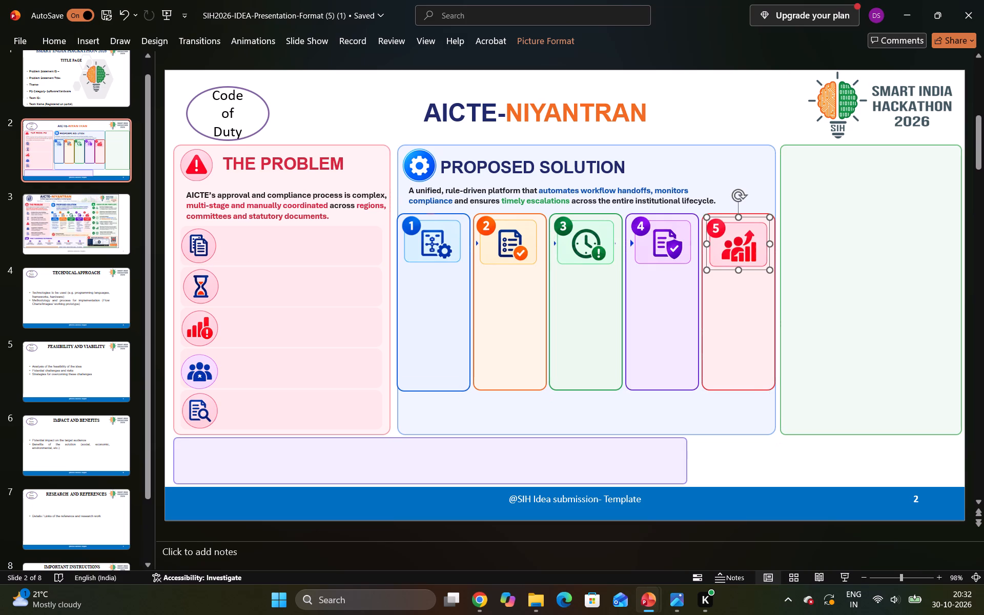
{"action": "left_click", "coordinate": [737, 239]}
{"action": "left_click_drag", "start_coordinate": [769, 272], "coordinate": [761, 266]}
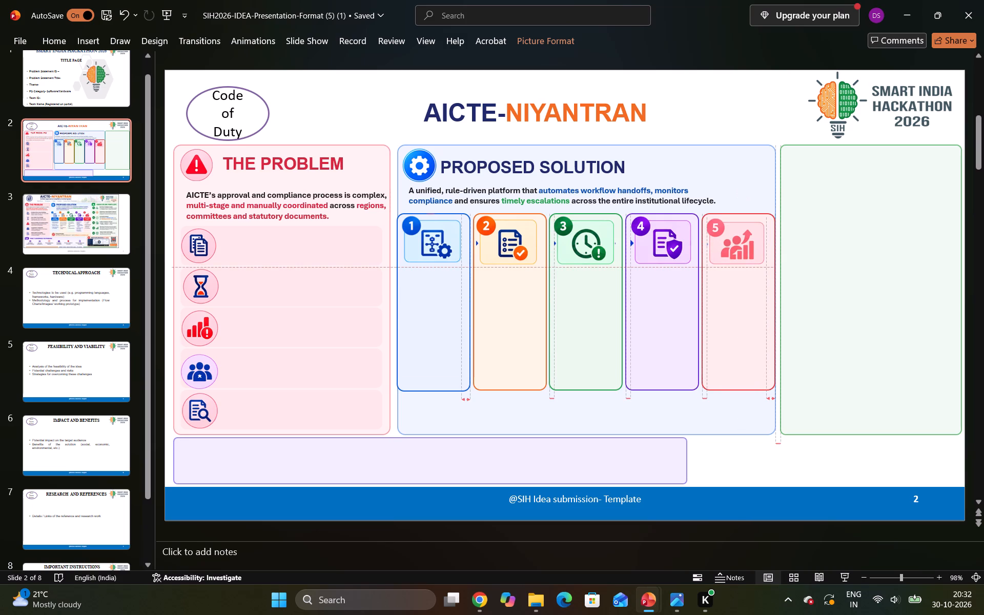
{"action": "left_click_drag", "start_coordinate": [761, 266], "coordinate": [762, 267]}
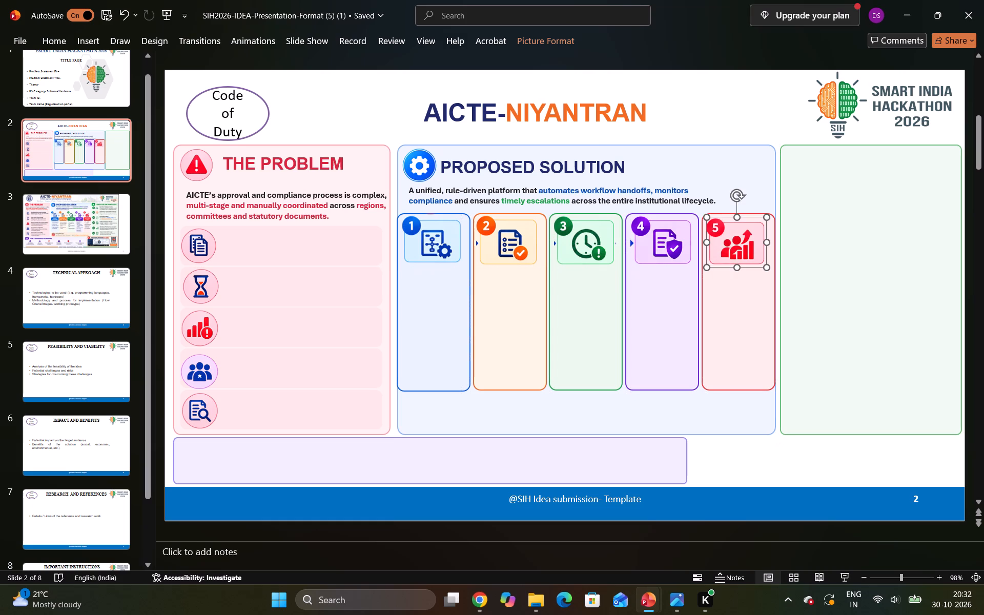
Pull in the right edges of the Proposed Solution panel and its red box slightly, widening the gap to the green panel.
{"action": "left_click", "coordinate": [736, 174]}
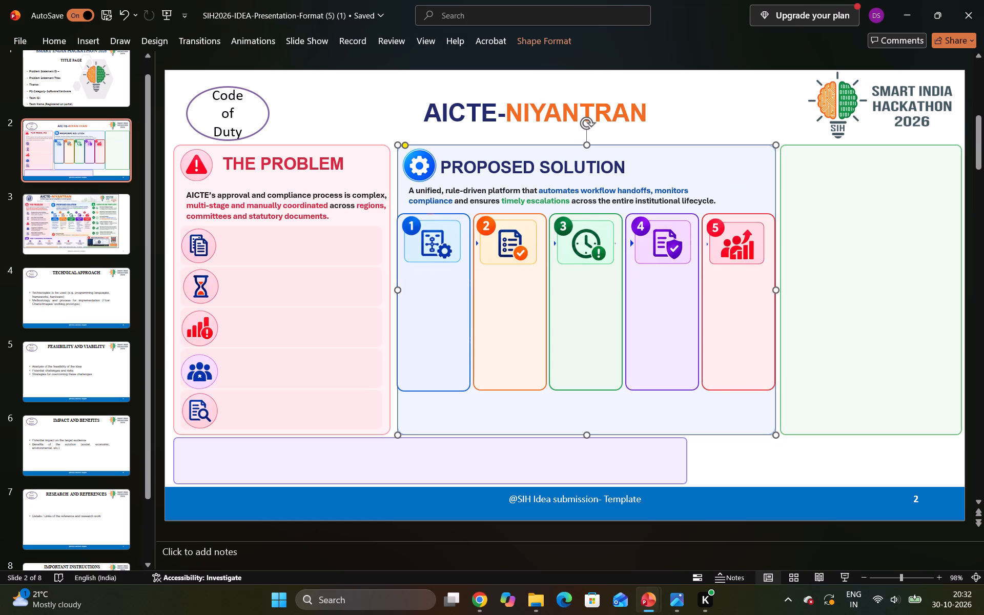
{"action": "left_click", "coordinate": [775, 290]}
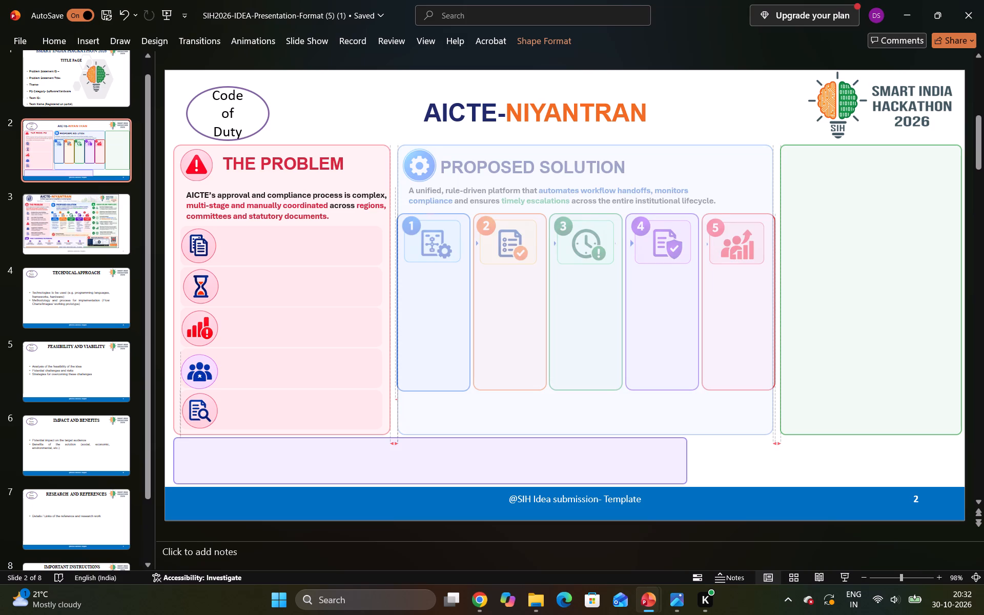
{"action": "left_click", "coordinate": [760, 297]}
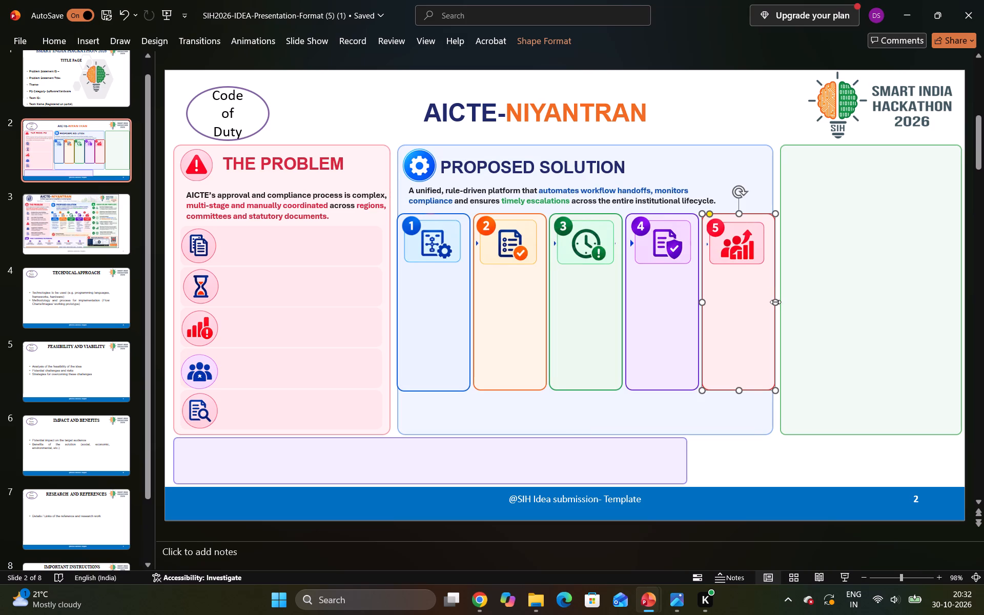
{"action": "left_click", "coordinate": [775, 302]}
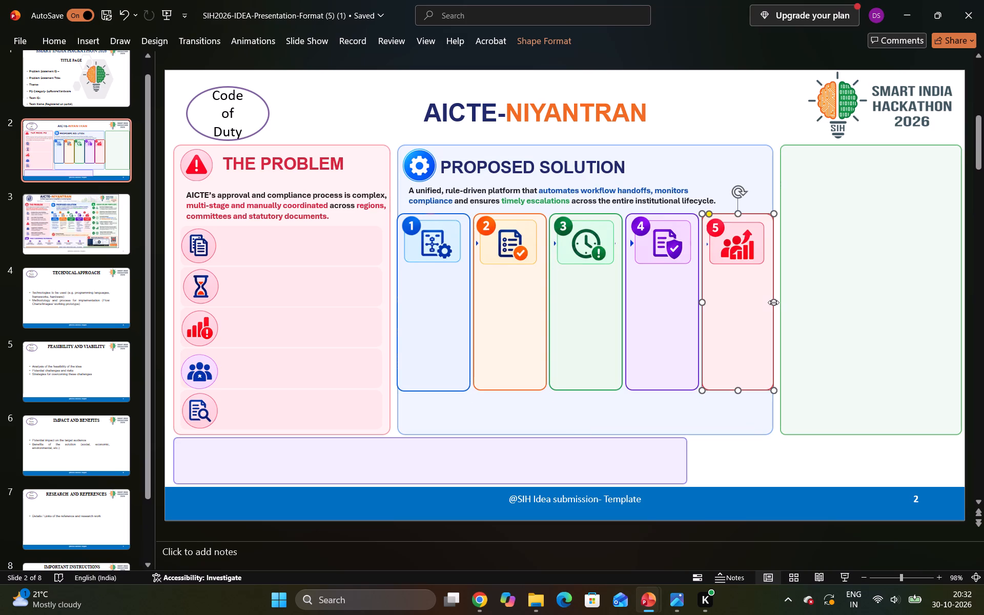
{"action": "left_click", "coordinate": [740, 101]}
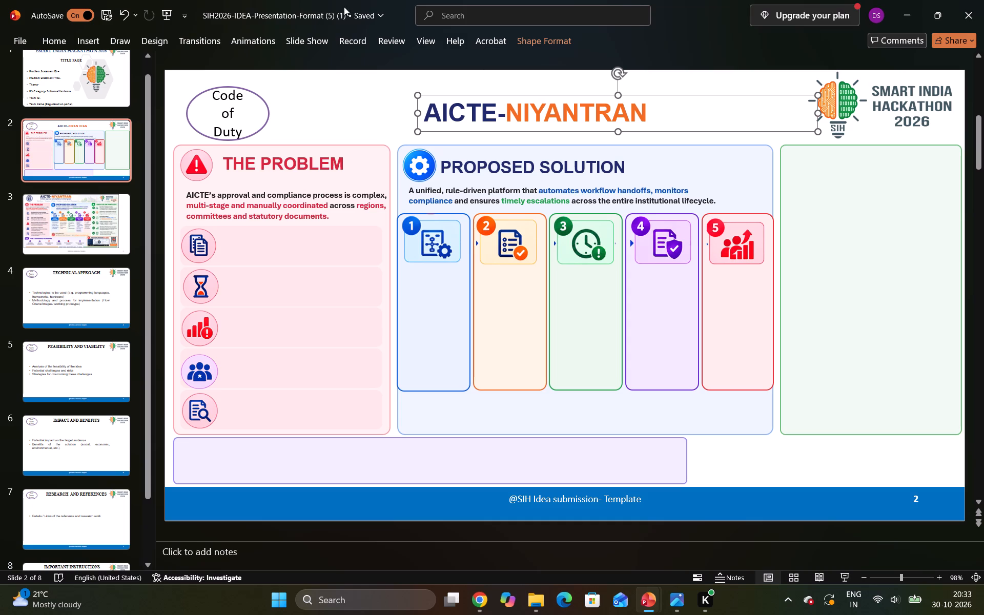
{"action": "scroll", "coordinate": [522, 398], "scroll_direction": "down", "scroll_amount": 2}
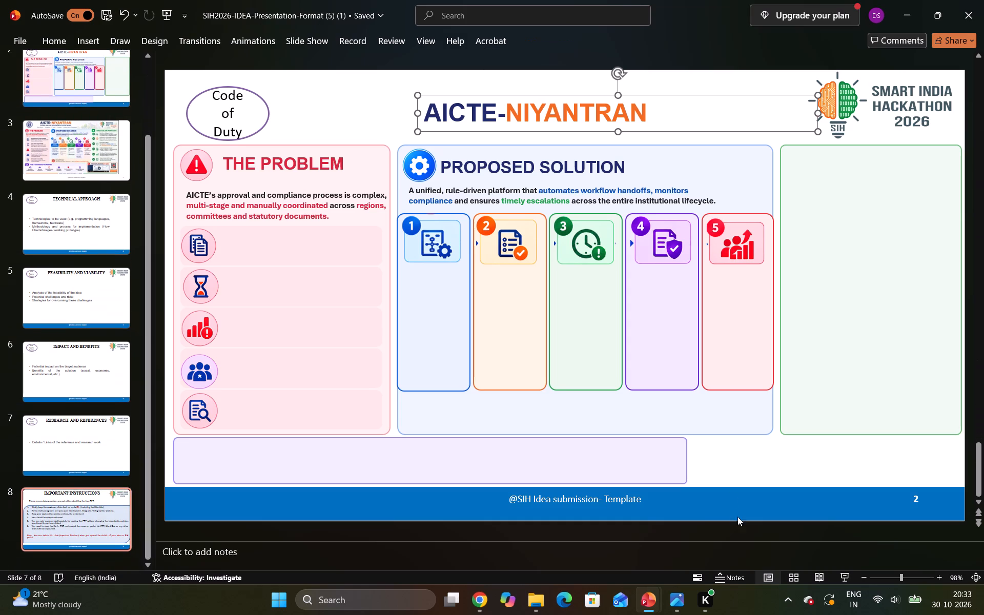